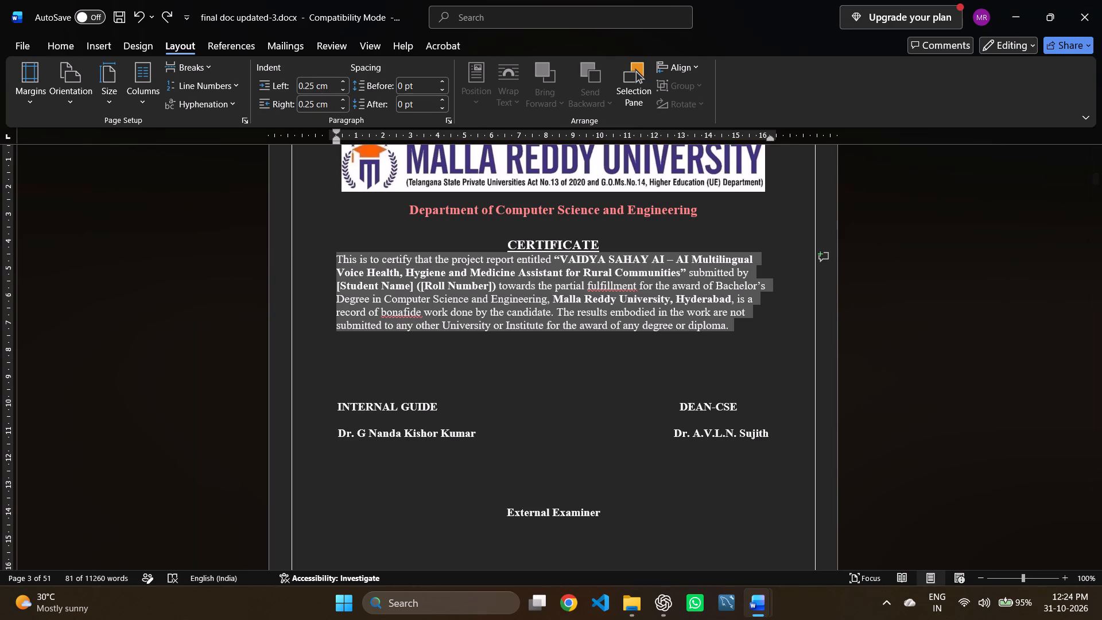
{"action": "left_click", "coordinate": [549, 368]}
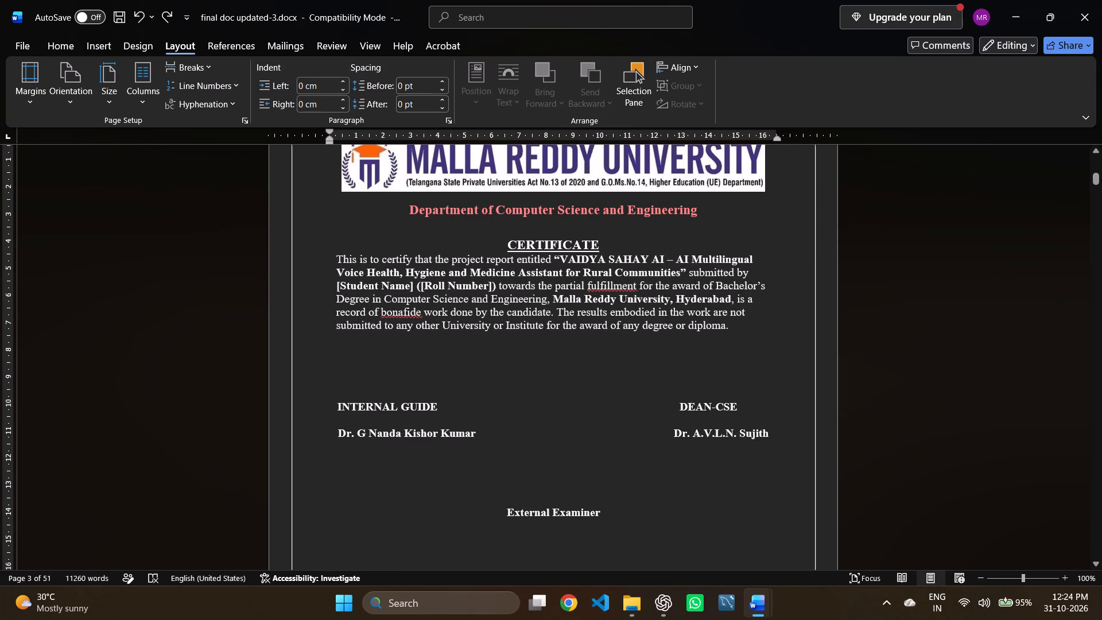
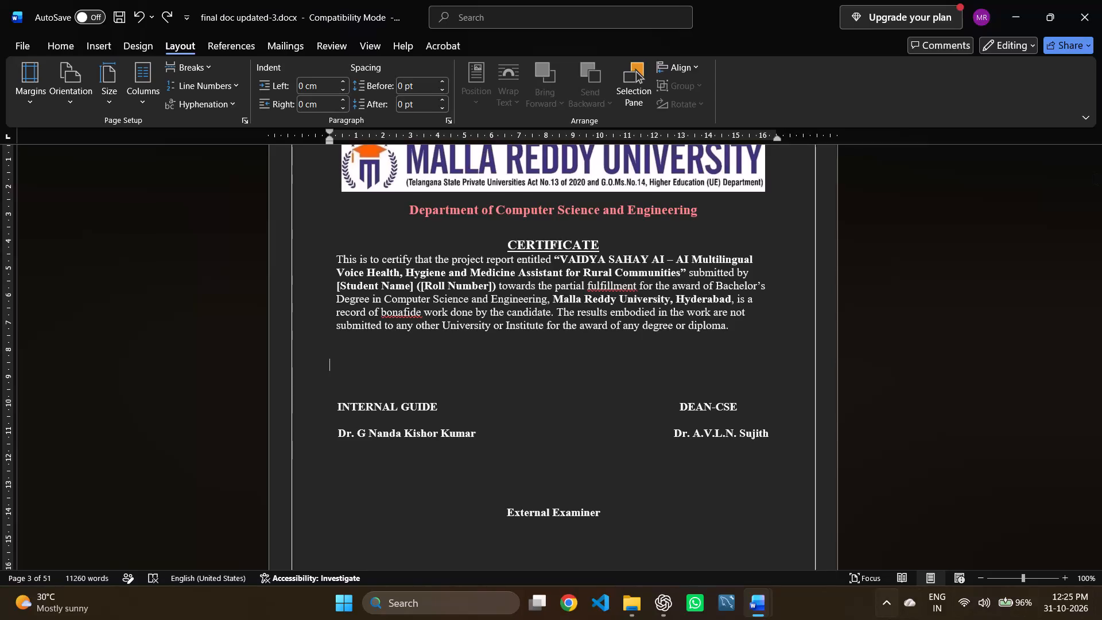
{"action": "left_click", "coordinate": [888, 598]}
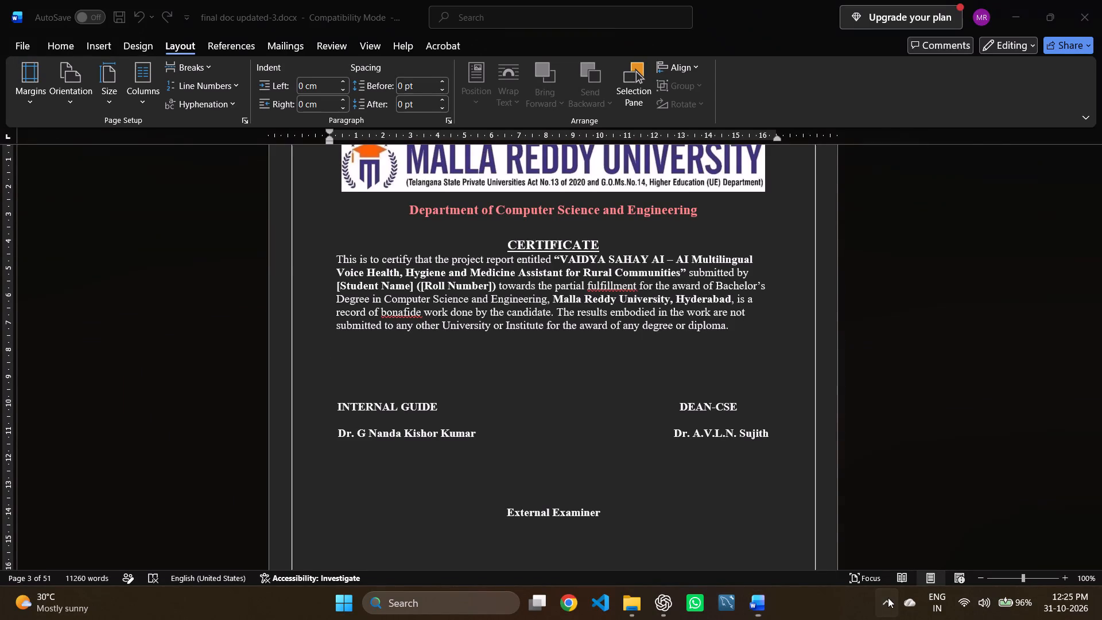
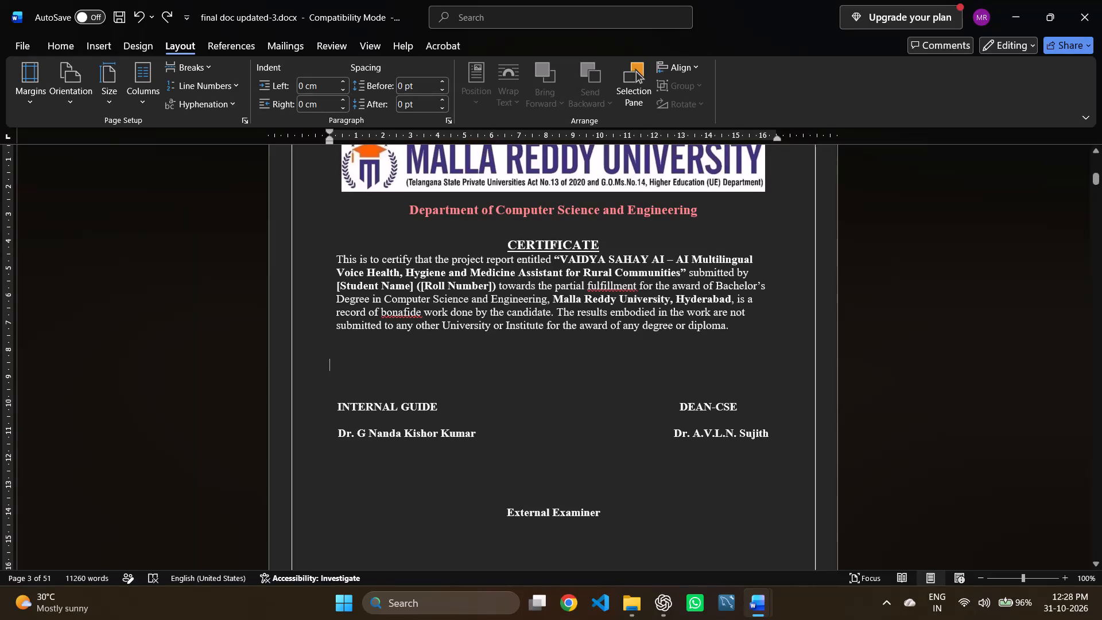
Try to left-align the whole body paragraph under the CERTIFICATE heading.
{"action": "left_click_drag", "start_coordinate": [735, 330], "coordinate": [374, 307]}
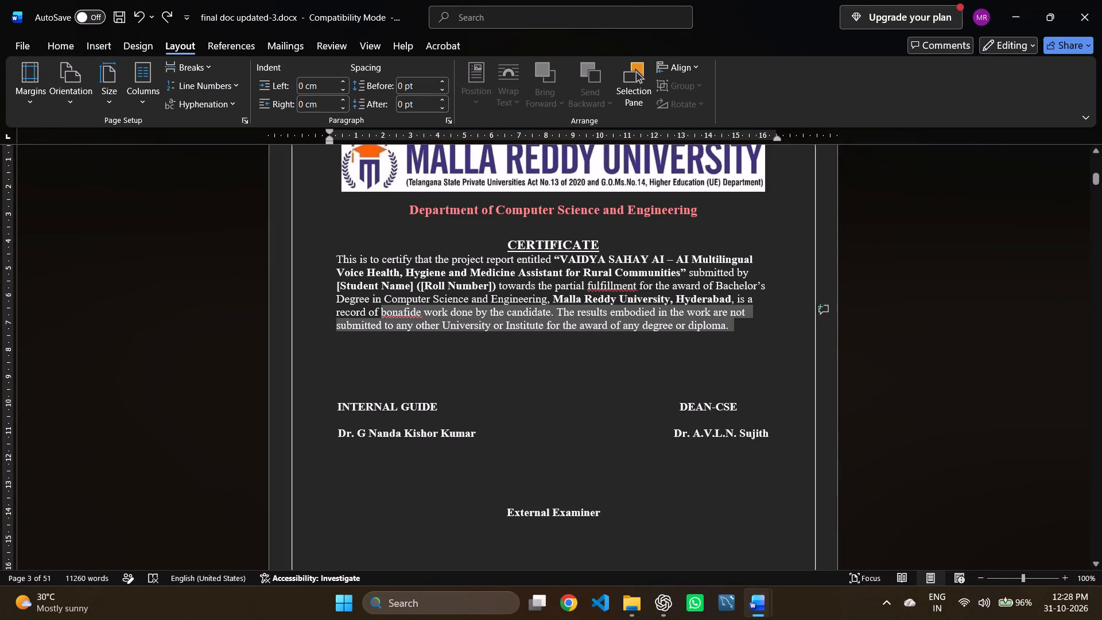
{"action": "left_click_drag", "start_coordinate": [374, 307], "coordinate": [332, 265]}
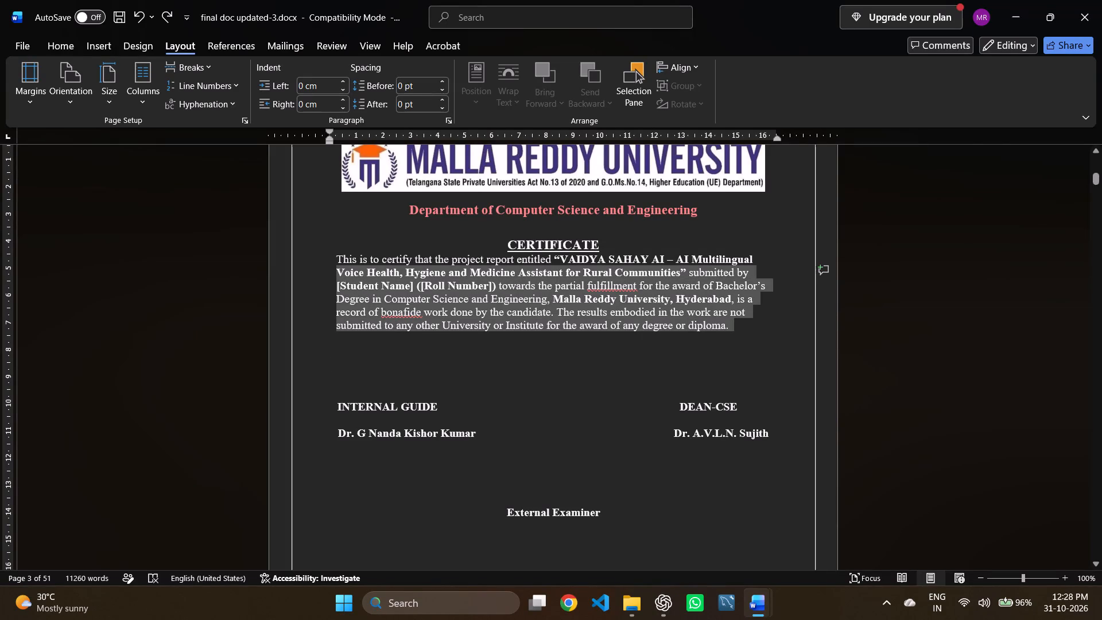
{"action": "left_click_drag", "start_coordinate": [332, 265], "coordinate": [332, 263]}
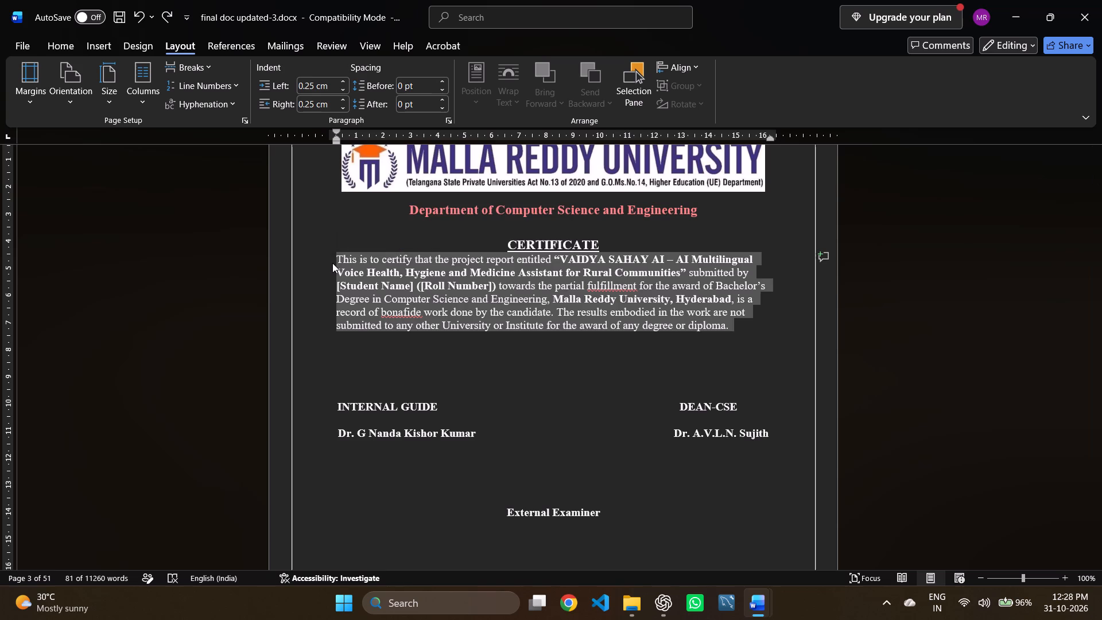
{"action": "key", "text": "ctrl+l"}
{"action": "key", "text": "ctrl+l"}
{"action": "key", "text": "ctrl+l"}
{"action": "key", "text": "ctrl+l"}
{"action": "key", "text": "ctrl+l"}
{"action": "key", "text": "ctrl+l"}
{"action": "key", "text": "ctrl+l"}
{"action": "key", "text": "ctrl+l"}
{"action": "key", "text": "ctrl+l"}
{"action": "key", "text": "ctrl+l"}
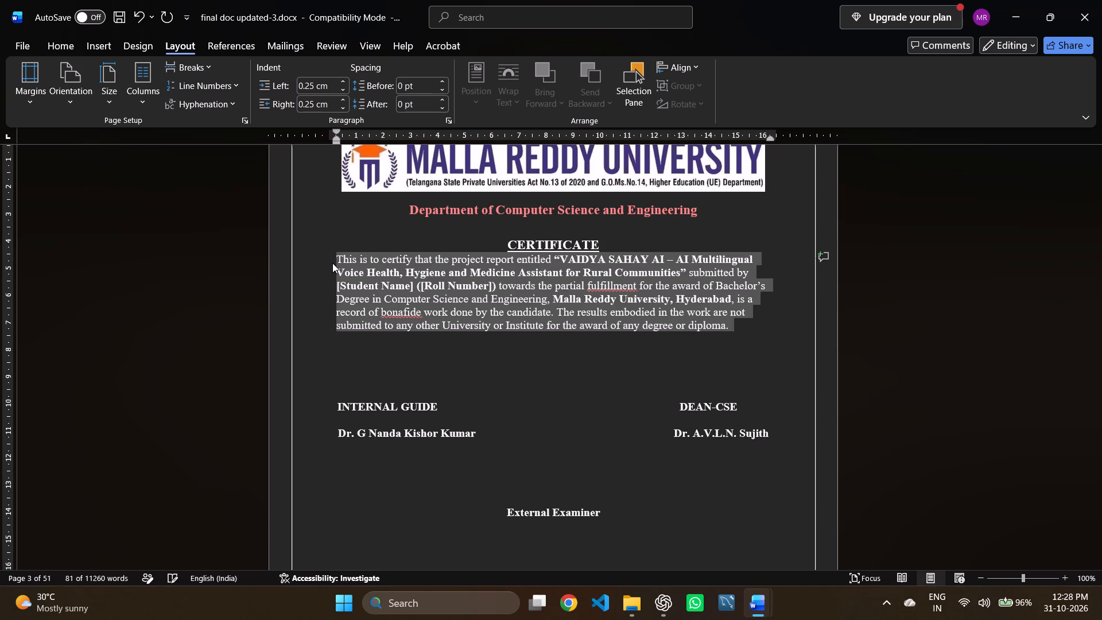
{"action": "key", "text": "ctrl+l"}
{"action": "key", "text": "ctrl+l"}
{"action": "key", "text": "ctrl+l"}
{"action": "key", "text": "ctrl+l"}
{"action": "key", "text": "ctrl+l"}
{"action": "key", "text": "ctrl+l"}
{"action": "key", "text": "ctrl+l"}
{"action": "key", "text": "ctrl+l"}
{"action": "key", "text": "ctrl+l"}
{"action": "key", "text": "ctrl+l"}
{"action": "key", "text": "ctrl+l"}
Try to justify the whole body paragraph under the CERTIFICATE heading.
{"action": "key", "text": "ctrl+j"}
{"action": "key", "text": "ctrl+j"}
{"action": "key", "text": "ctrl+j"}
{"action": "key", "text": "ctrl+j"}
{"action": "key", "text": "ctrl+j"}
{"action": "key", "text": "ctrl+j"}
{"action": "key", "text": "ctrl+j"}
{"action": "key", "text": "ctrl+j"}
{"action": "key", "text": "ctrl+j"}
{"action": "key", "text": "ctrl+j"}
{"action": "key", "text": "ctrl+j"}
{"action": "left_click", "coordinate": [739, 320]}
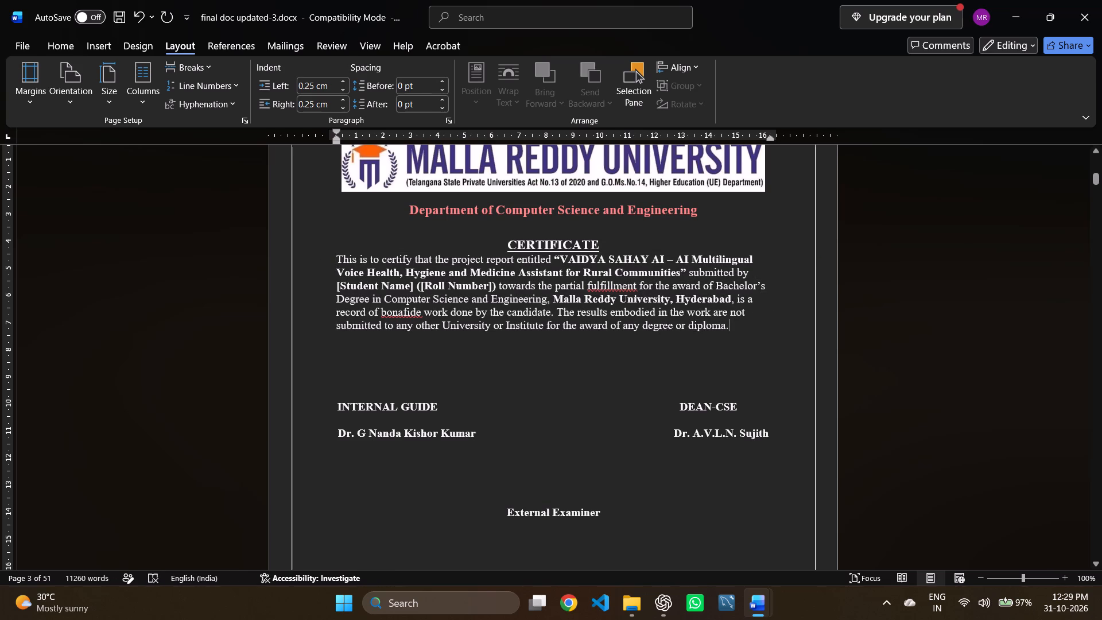
Apply left alignment to the certificate body paragraph, working from its first line and the line beginning "Voice Health, Hygiene and Medicine Assistant".
{"action": "left_click", "coordinate": [757, 261]}
{"action": "key", "text": "ctrl+l"}
{"action": "key", "text": "ctrl+l"}
{"action": "left_click_drag", "start_coordinate": [753, 273], "coordinate": [369, 272]}
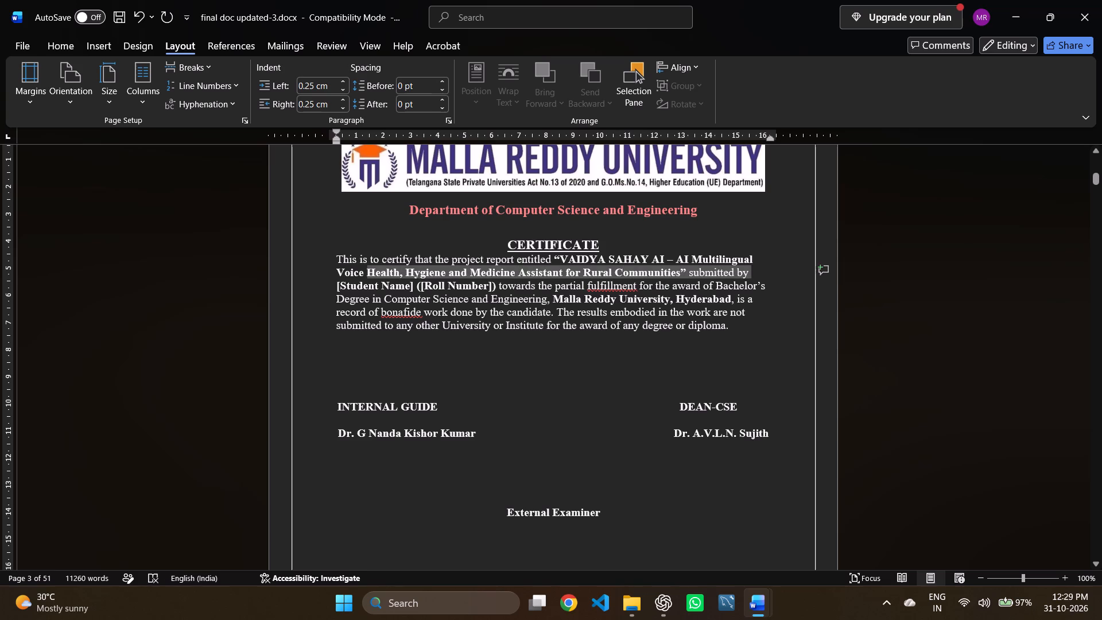
{"action": "left_click_drag", "start_coordinate": [369, 272], "coordinate": [344, 267]}
{"action": "key", "text": "ctrl+l"}
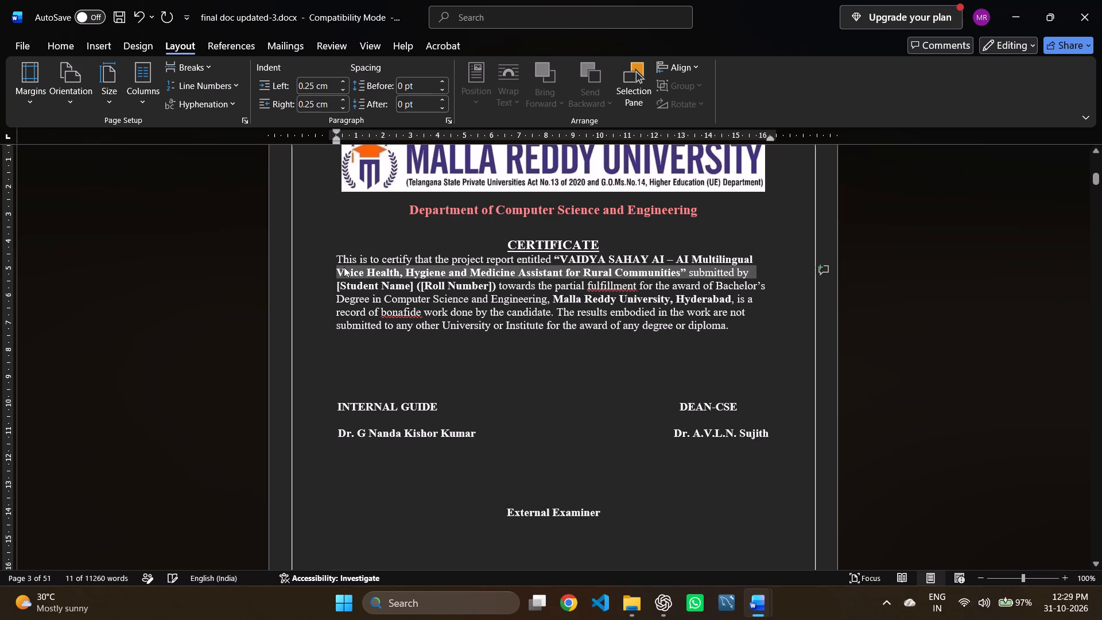
{"action": "key", "text": "ctrl+l"}
{"action": "key", "text": "ctrl+l"}
{"action": "key", "text": "ctrl+l"}
{"action": "key", "text": "ctrl+l"}
{"action": "key", "text": "ctrl+l"}
{"action": "key", "text": "ctrl+l"}
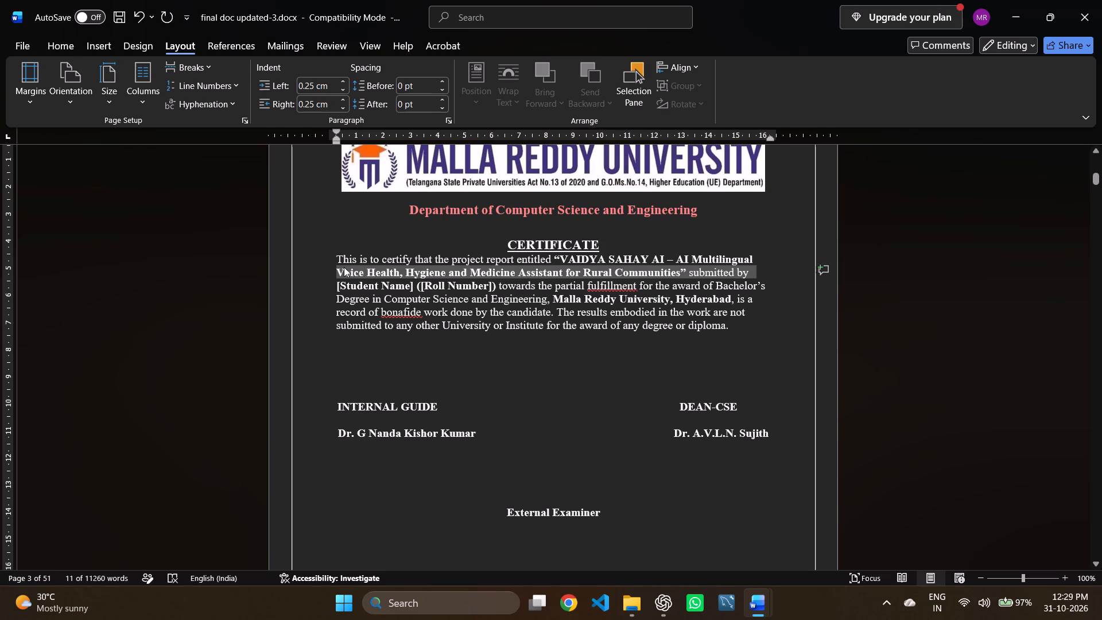
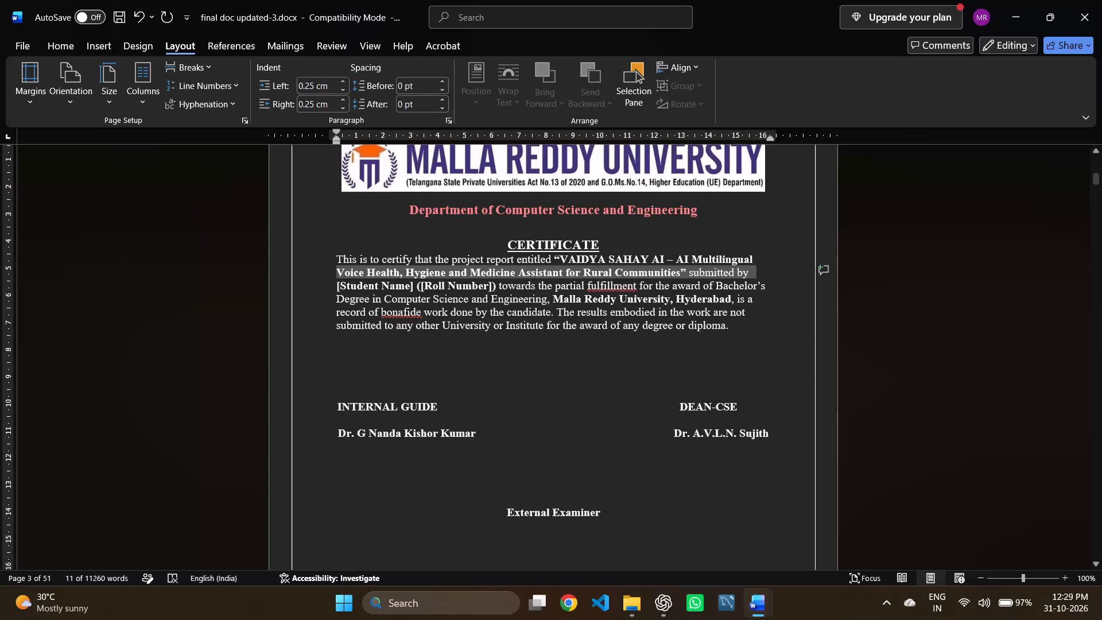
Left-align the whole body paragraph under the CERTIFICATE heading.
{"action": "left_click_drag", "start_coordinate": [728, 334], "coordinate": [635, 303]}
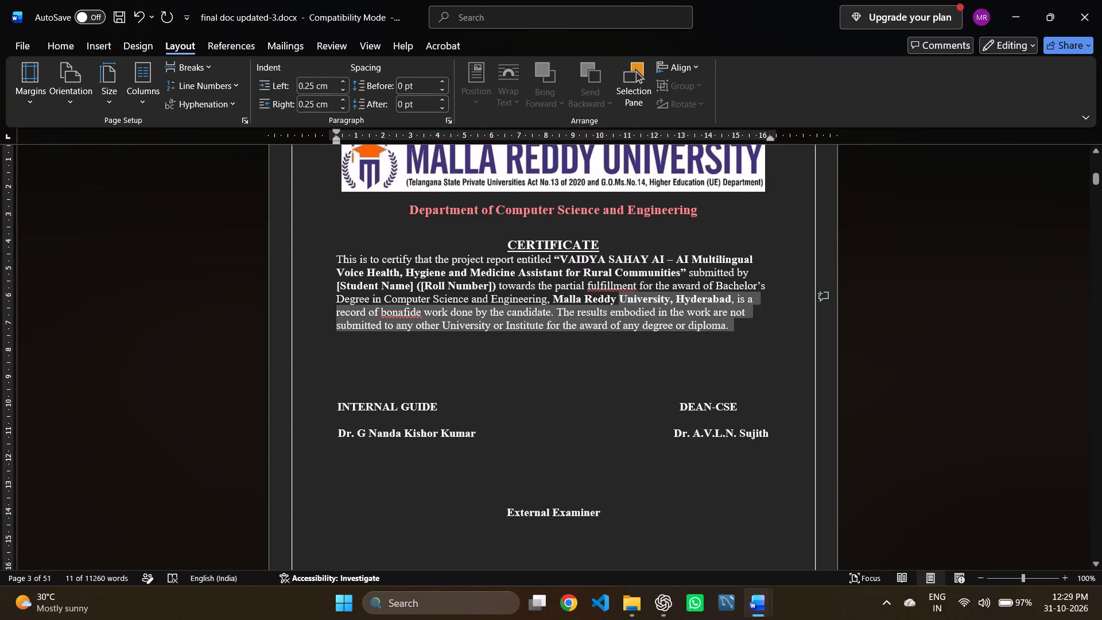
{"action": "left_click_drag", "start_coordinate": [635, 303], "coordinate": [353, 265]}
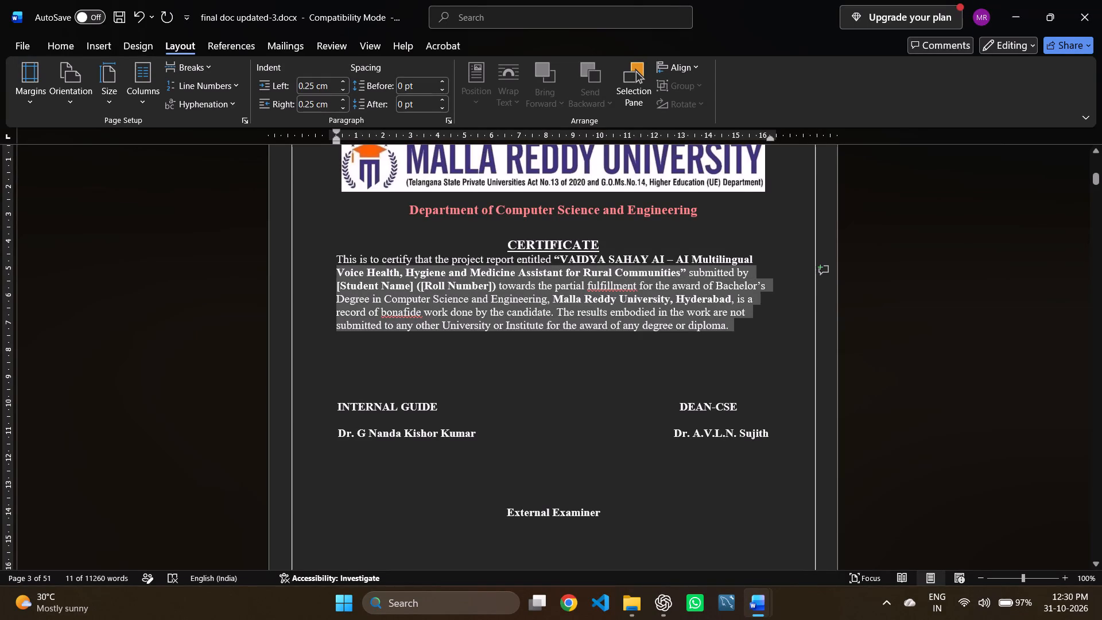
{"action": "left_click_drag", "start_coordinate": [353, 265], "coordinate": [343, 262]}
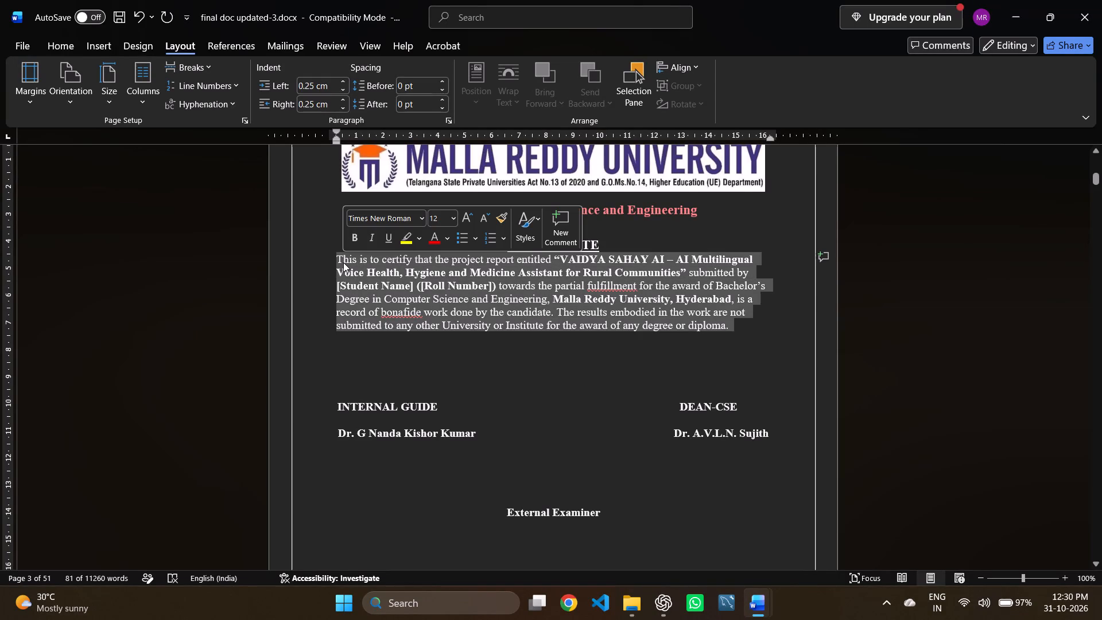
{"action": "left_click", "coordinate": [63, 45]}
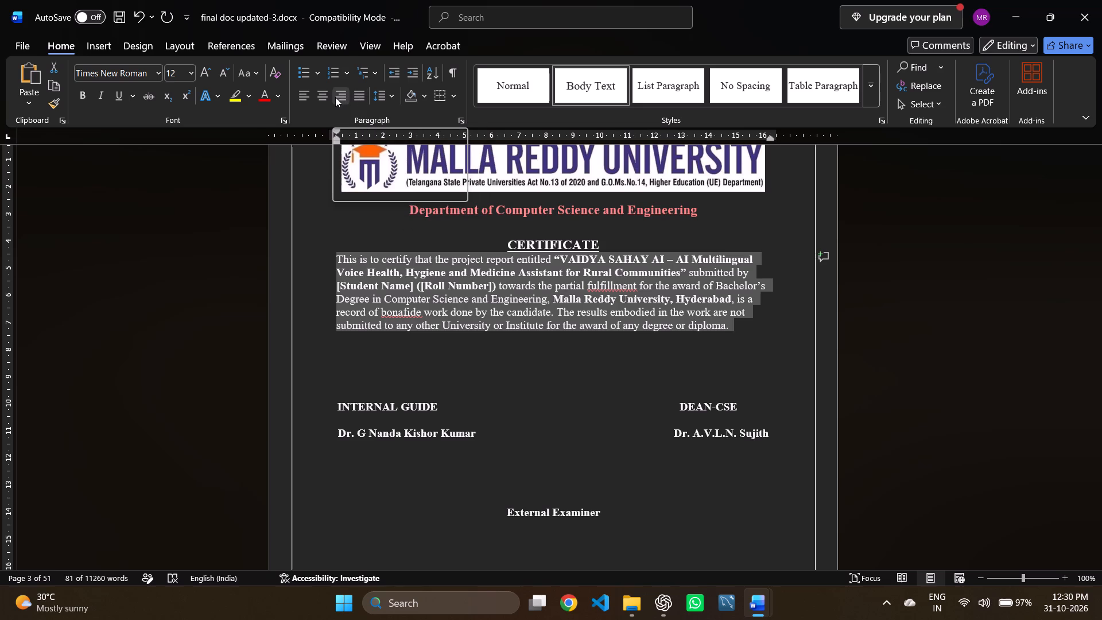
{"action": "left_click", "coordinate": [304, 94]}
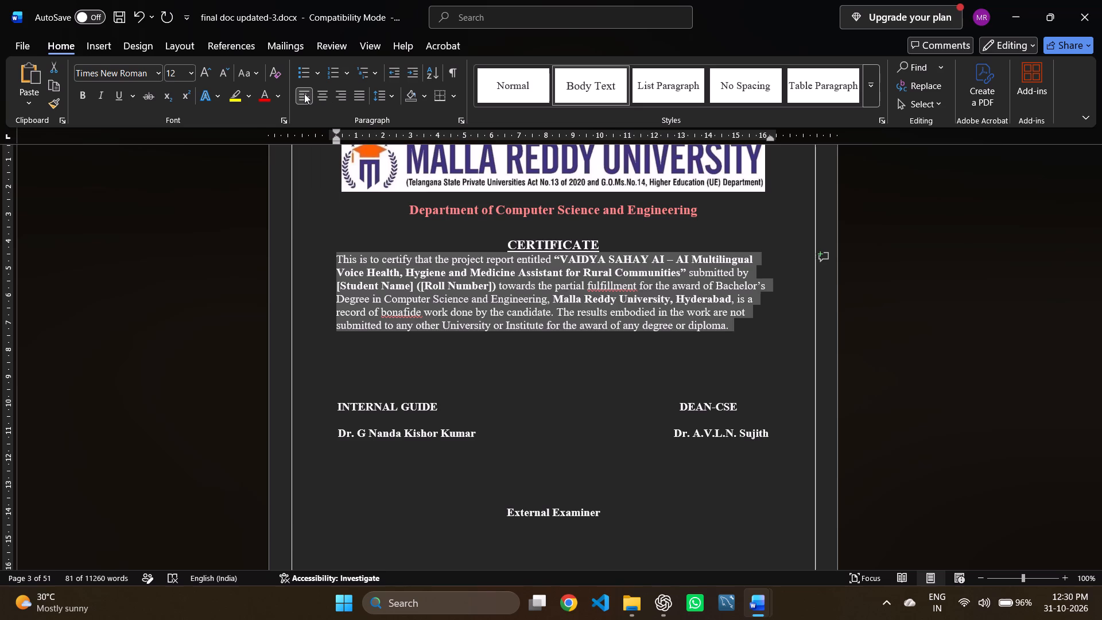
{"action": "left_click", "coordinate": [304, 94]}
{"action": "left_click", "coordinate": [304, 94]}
Set the left indent of the certificate body paragraph to 0 cm.
{"action": "left_click", "coordinate": [179, 48]}
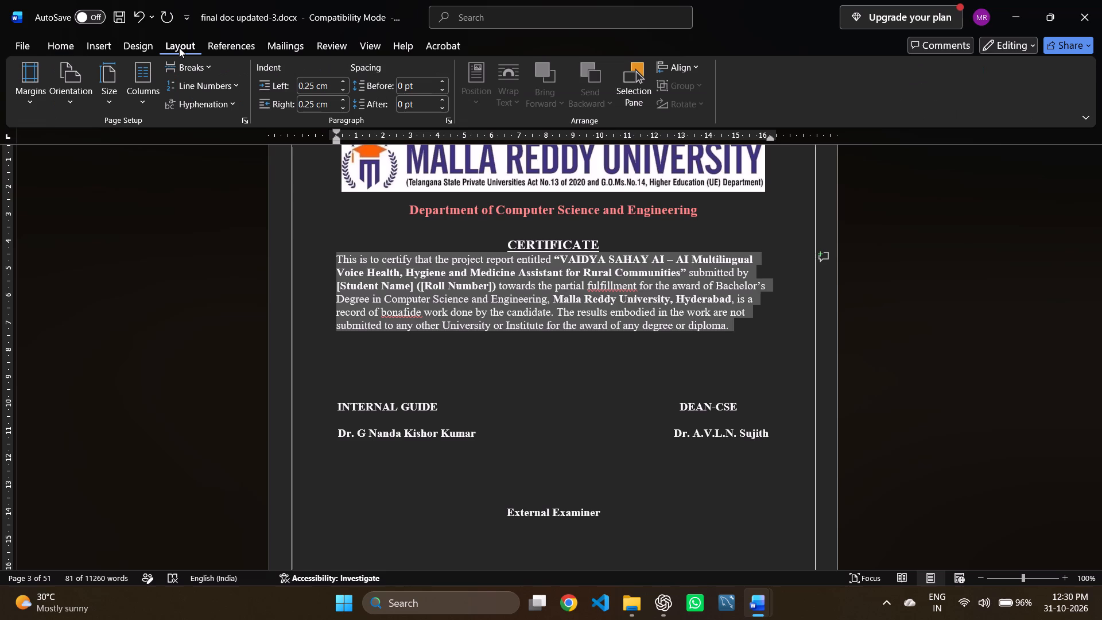
{"action": "left_click", "coordinate": [312, 87]}
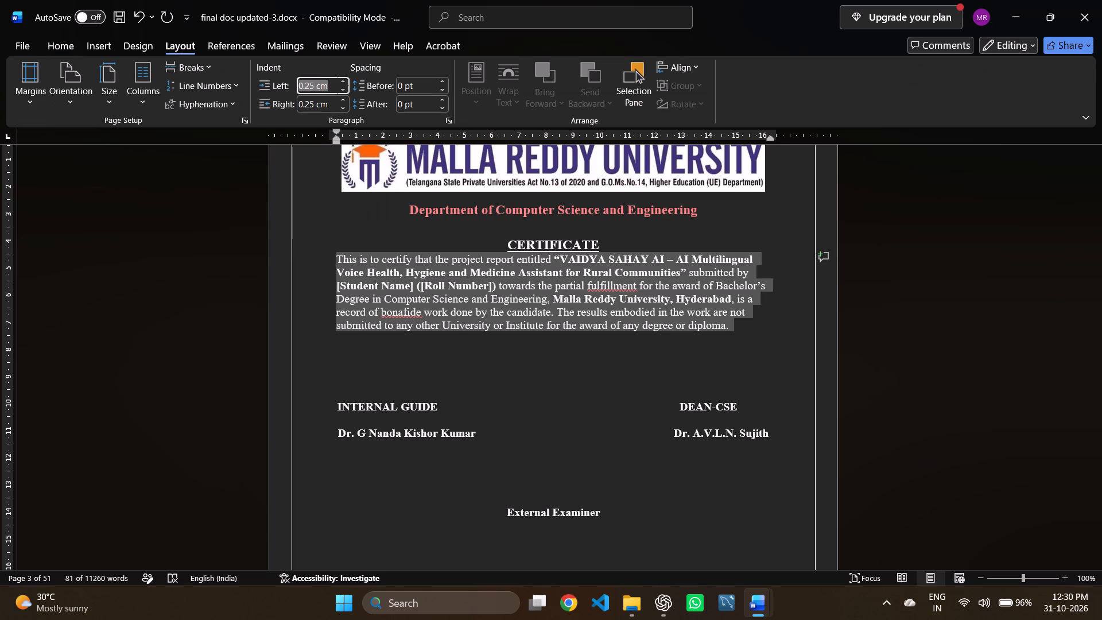
{"action": "key", "text": "BackSpace"}
{"action": "key", "text": "0"}
{"action": "key", "text": "BackSpace"}
{"action": "key", "text": "0"}
{"action": "type", "text": "cm"}
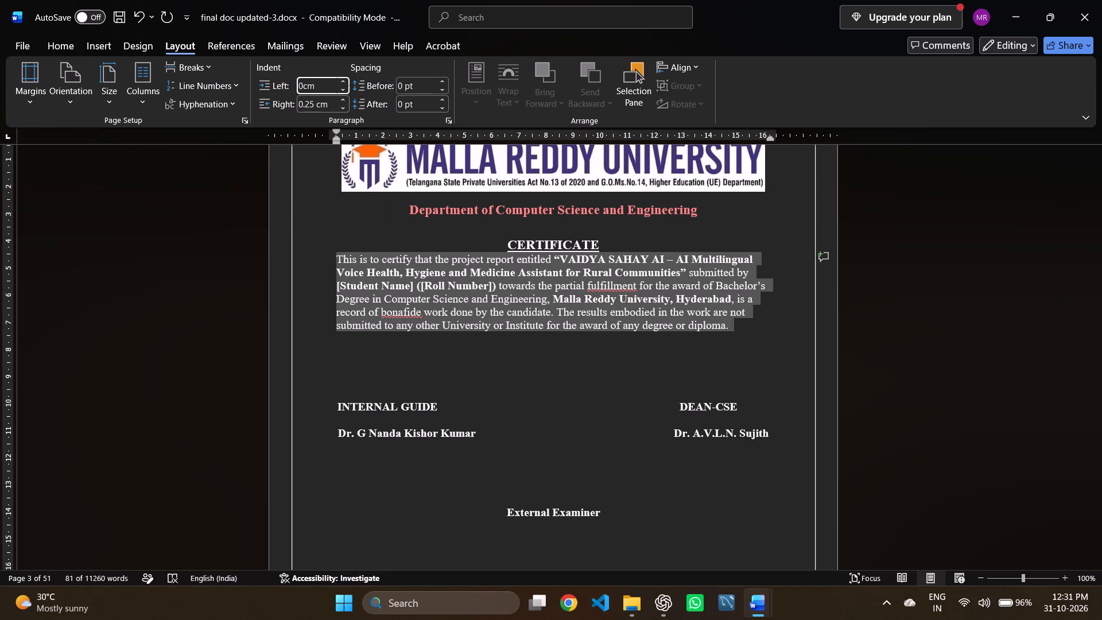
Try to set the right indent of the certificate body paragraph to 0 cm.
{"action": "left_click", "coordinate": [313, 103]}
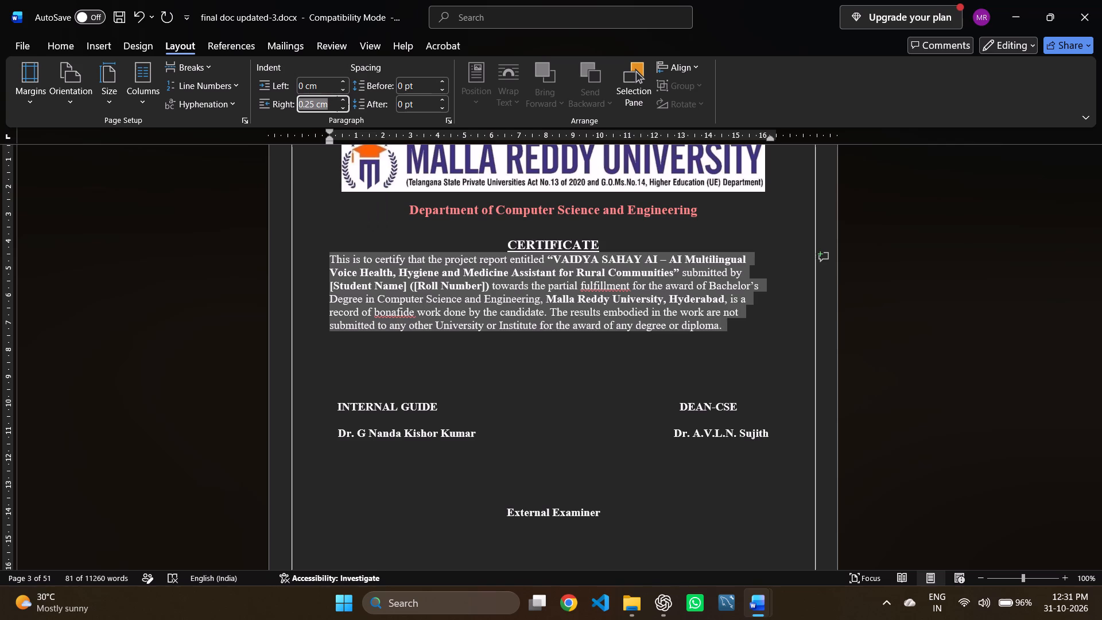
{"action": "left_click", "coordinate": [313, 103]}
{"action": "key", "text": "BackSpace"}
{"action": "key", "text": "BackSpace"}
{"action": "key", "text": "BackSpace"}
Right-align the whole certificate body paragraph after trying justified alignment.
{"action": "left_click", "coordinate": [67, 46]}
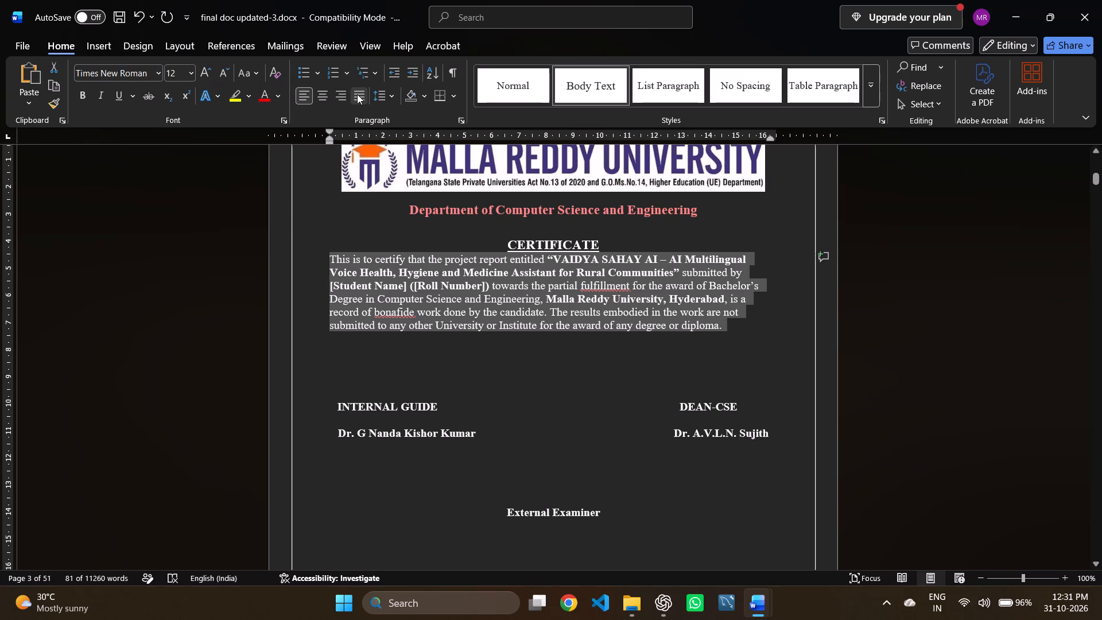
{"action": "left_click", "coordinate": [357, 94]}
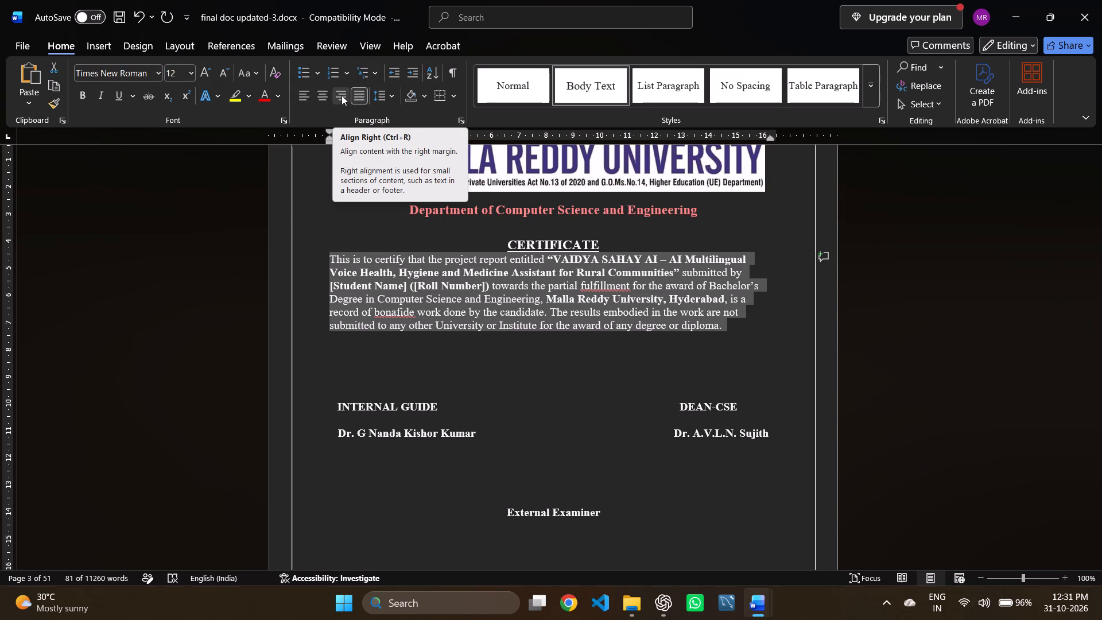
{"action": "left_click", "coordinate": [342, 95]}
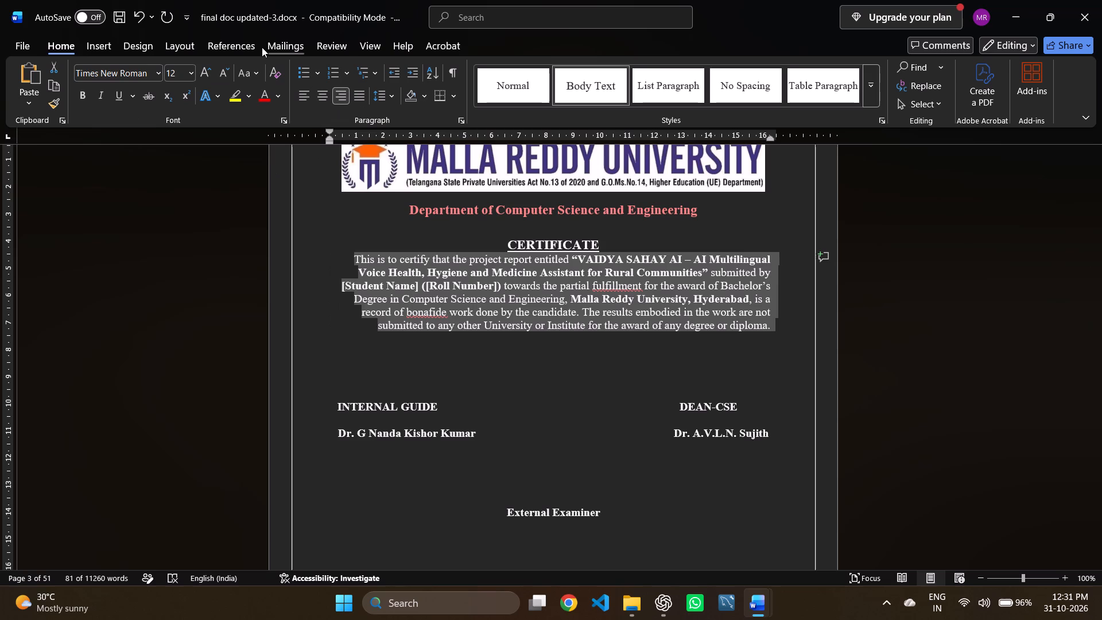
Set the right indent of the certificate body paragraph to 0 cm.
{"action": "left_click", "coordinate": [183, 49]}
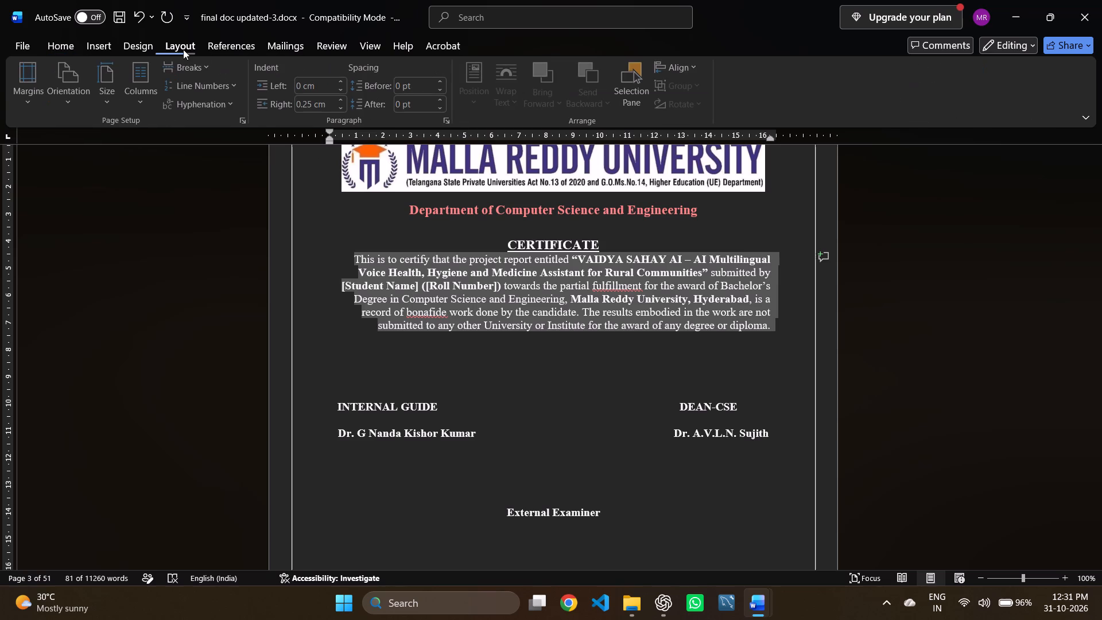
{"action": "left_click", "coordinate": [312, 103]}
{"action": "left_click", "coordinate": [312, 103]}
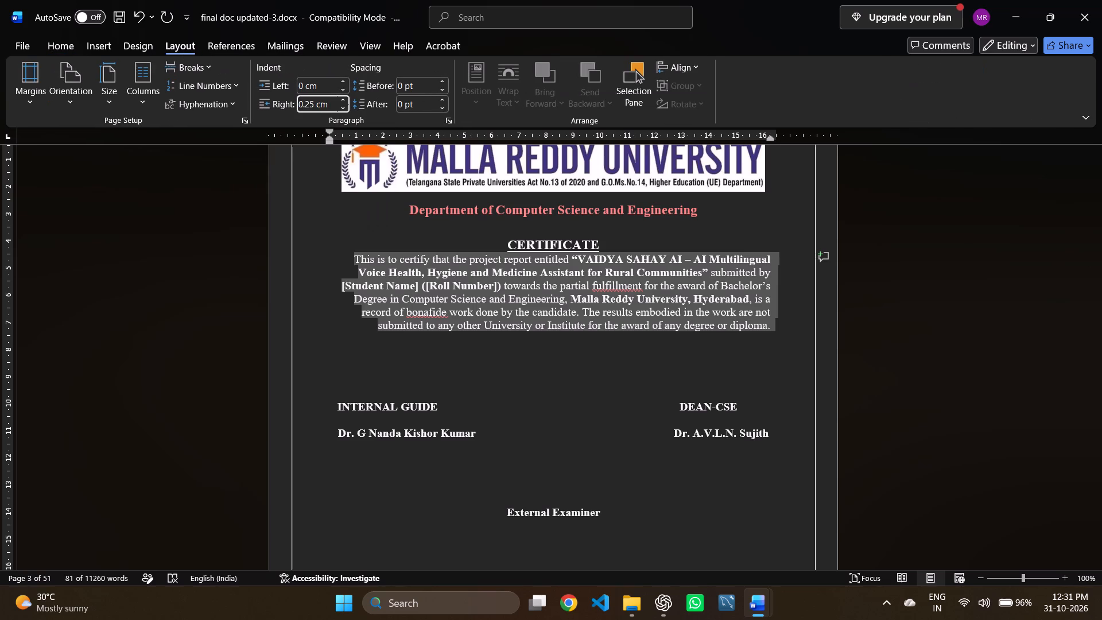
{"action": "key", "text": "BackSpace"}
{"action": "key", "text": "BackSpace"}
{"action": "key", "text": "BackSpace"}
{"action": "left_click", "coordinate": [333, 104]}
{"action": "left_click", "coordinate": [605, 391]}
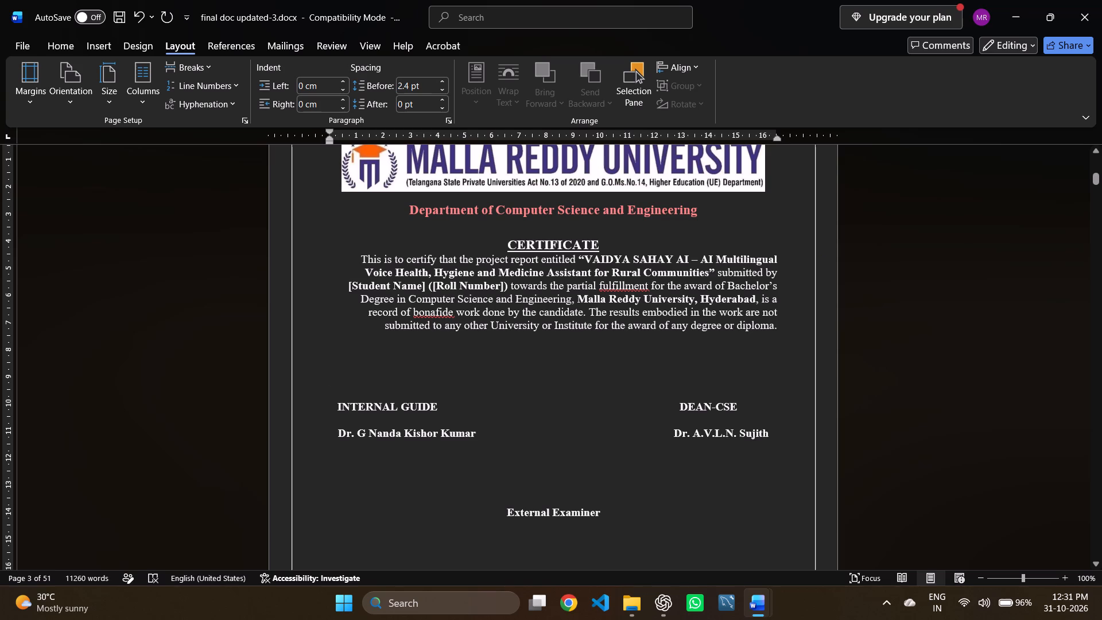
Insert a blank line below the body line ending "AI Multilingual" and another above it, under the CERTIFICATE heading.
{"action": "left_click", "coordinate": [778, 262]}
{"action": "key", "text": "Return"}
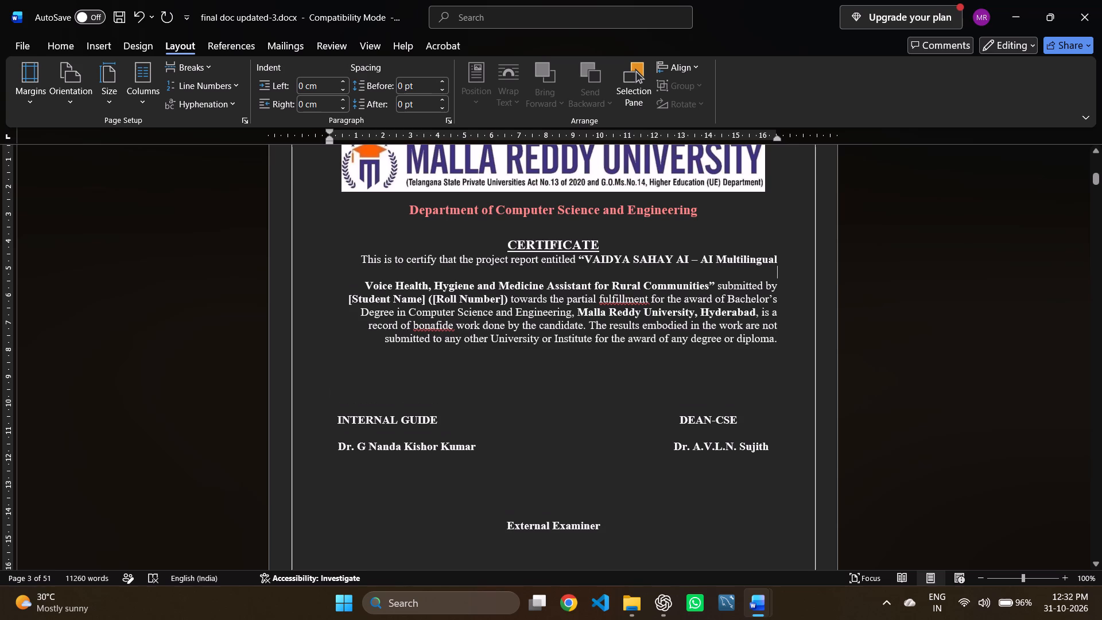
{"action": "left_click", "coordinate": [361, 258]}
{"action": "key", "text": "Return"}
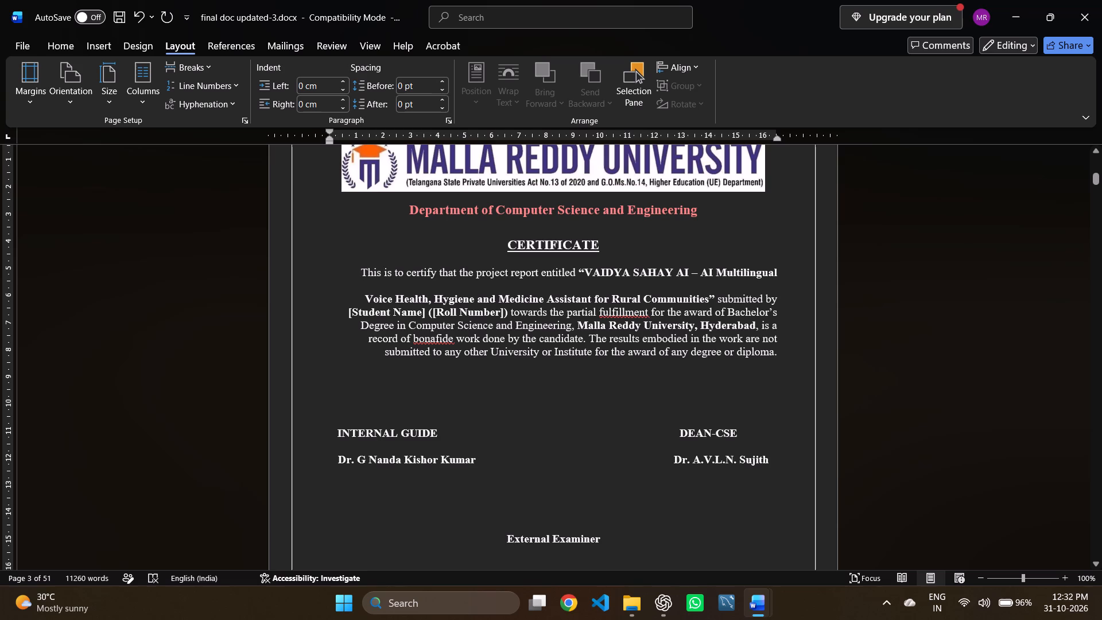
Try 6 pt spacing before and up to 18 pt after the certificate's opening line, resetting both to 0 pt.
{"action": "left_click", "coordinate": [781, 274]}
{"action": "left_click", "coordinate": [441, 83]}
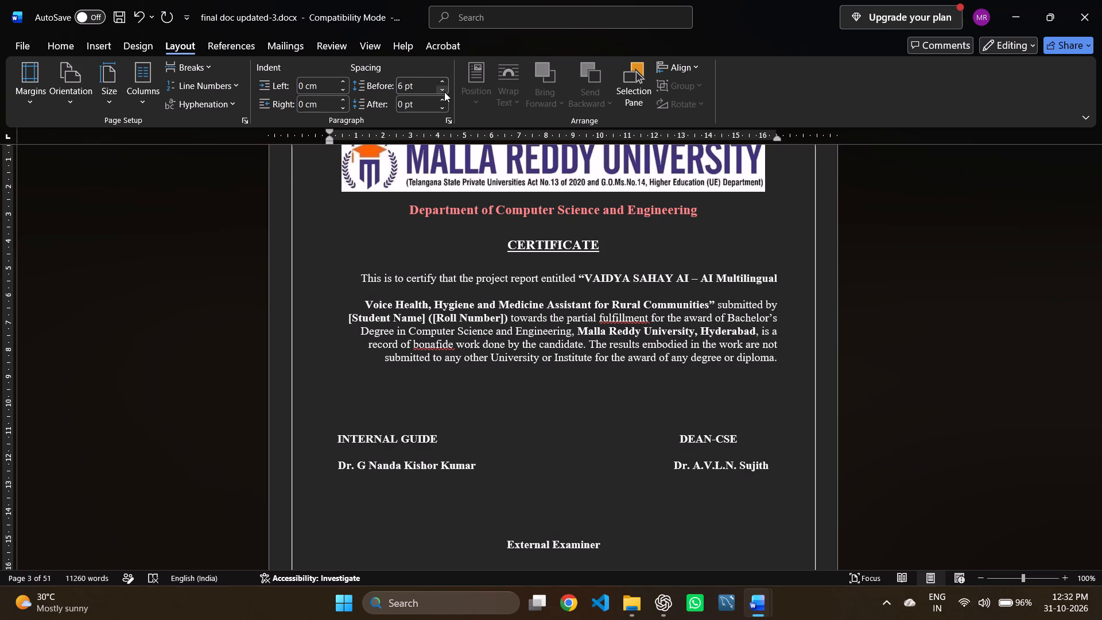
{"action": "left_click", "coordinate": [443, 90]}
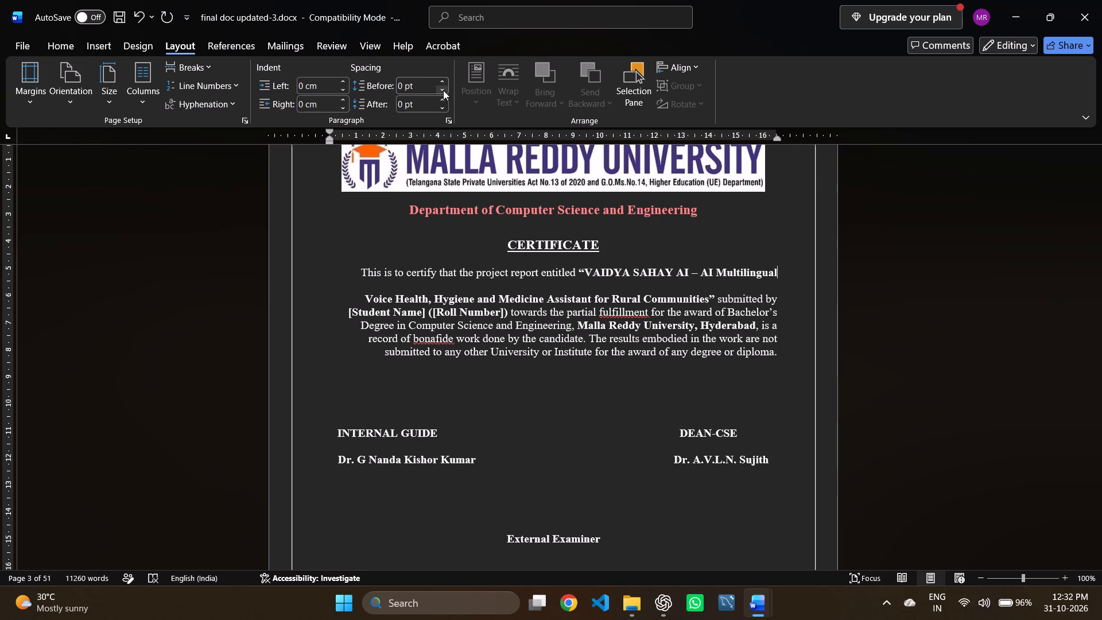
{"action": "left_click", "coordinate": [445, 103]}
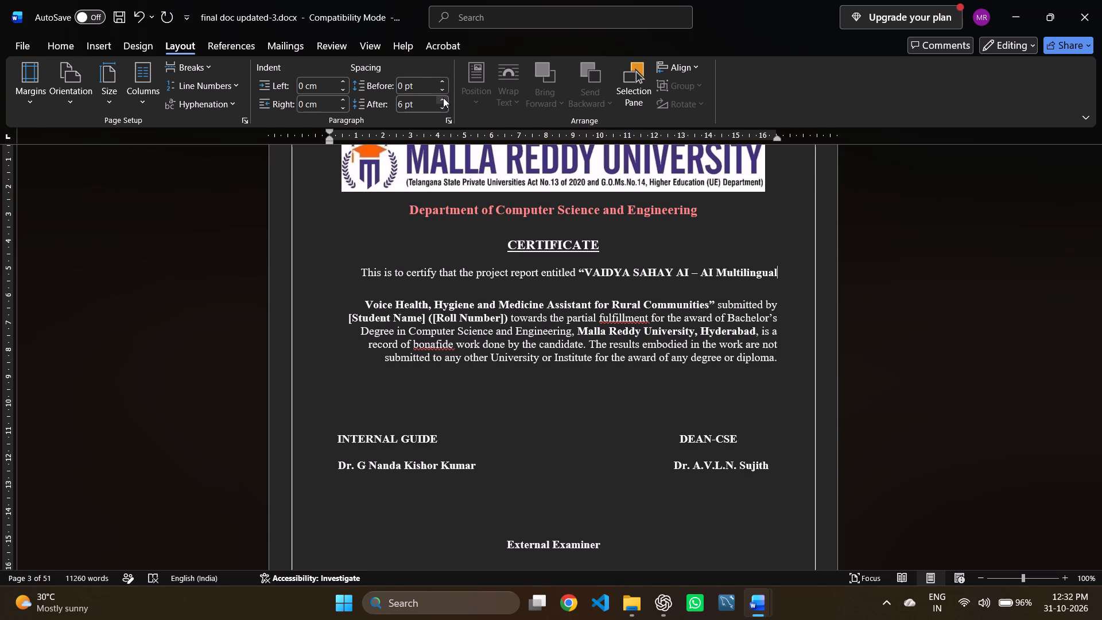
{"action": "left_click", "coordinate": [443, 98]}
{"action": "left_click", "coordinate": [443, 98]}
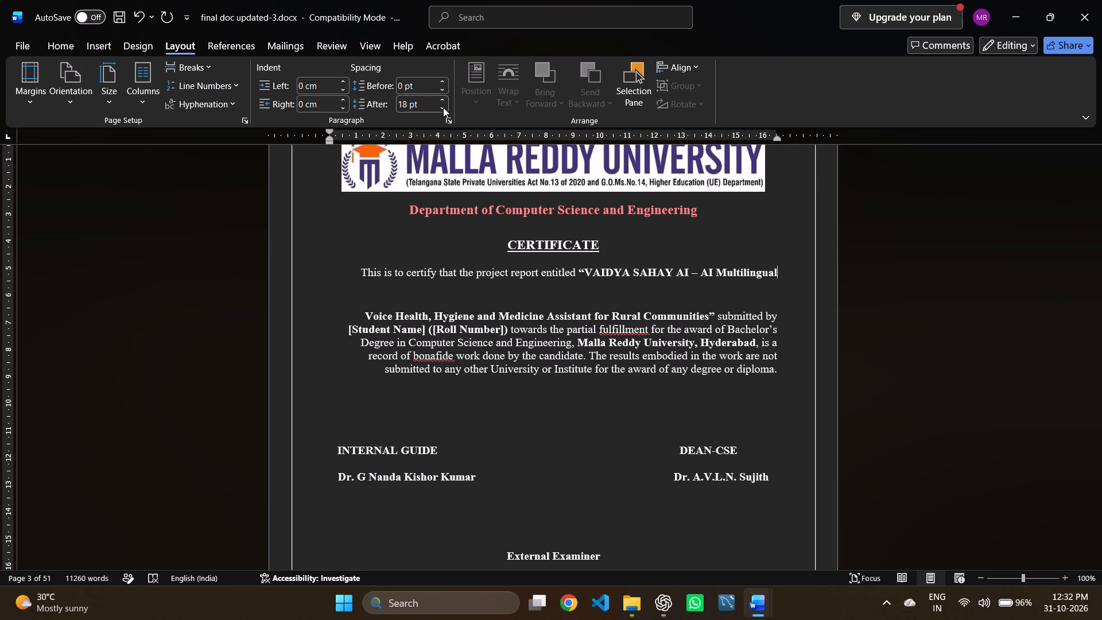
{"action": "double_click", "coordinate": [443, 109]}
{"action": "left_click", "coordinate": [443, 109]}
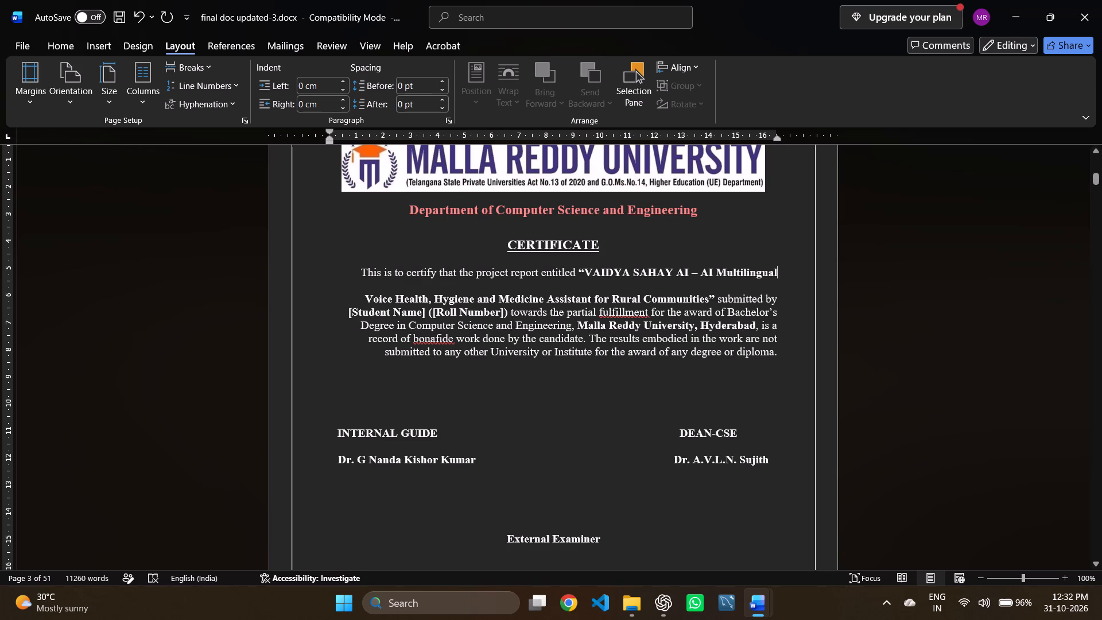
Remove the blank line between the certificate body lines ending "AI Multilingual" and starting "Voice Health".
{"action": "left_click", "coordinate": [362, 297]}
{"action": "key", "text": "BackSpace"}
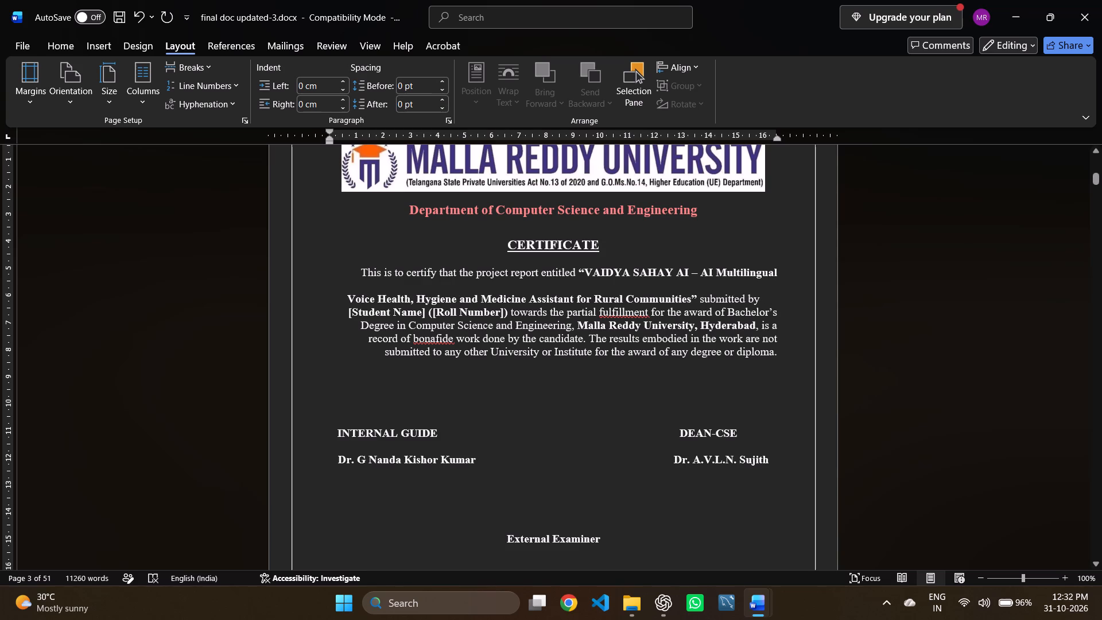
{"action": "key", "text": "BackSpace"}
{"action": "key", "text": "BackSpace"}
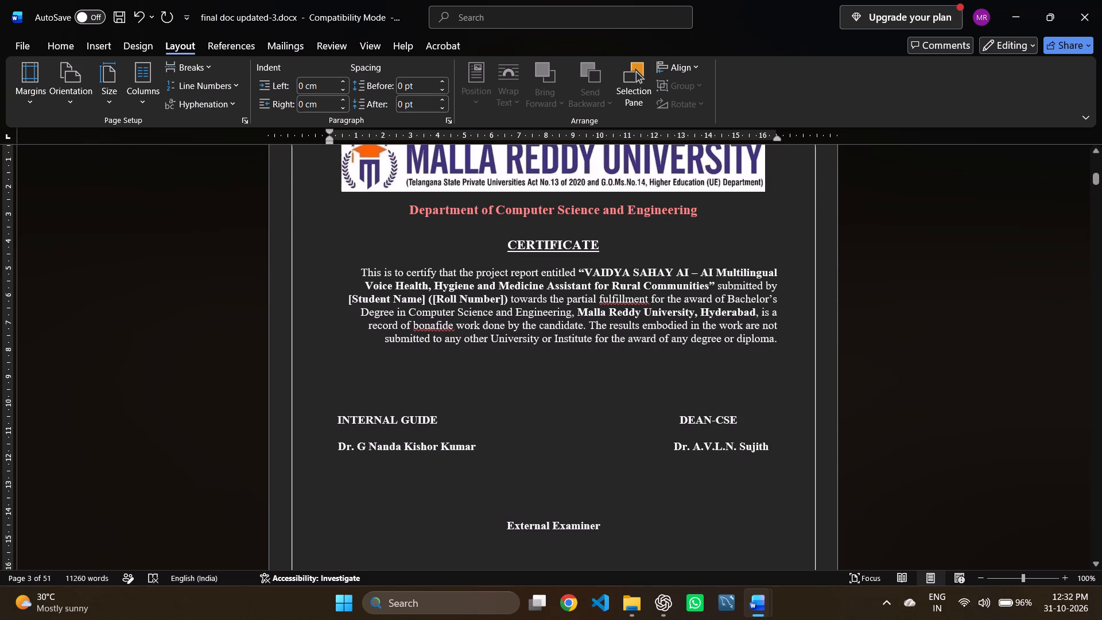
Insert a blank line below each of the six certificate body lines, from "AI Multilingual" through "degree or diploma.".
{"action": "left_click", "coordinate": [781, 274]}
{"action": "key", "text": "Return"}
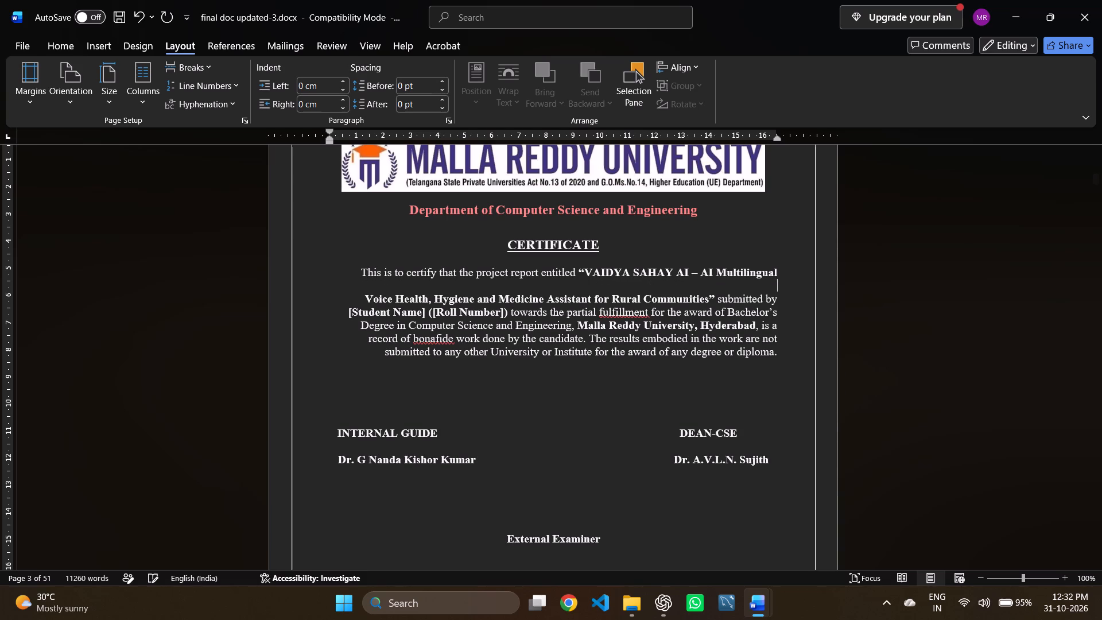
{"action": "left_click", "coordinate": [781, 297]}
{"action": "key", "text": "Return"}
{"action": "left_click", "coordinate": [786, 325]}
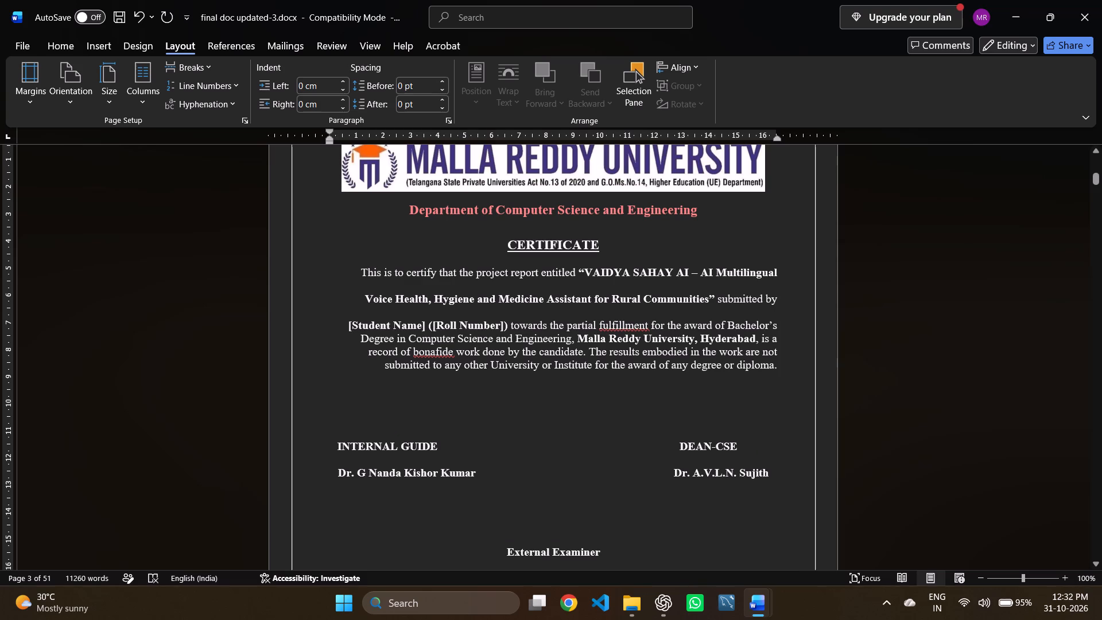
{"action": "key", "text": "Return"}
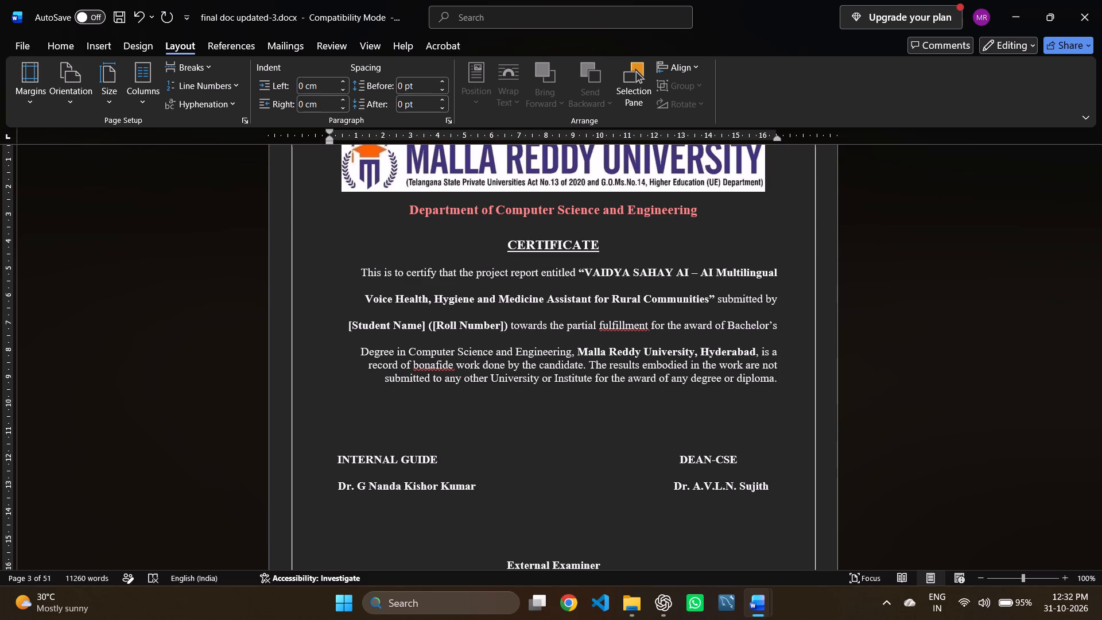
{"action": "left_click", "coordinate": [782, 355]}
{"action": "key", "text": "Return"}
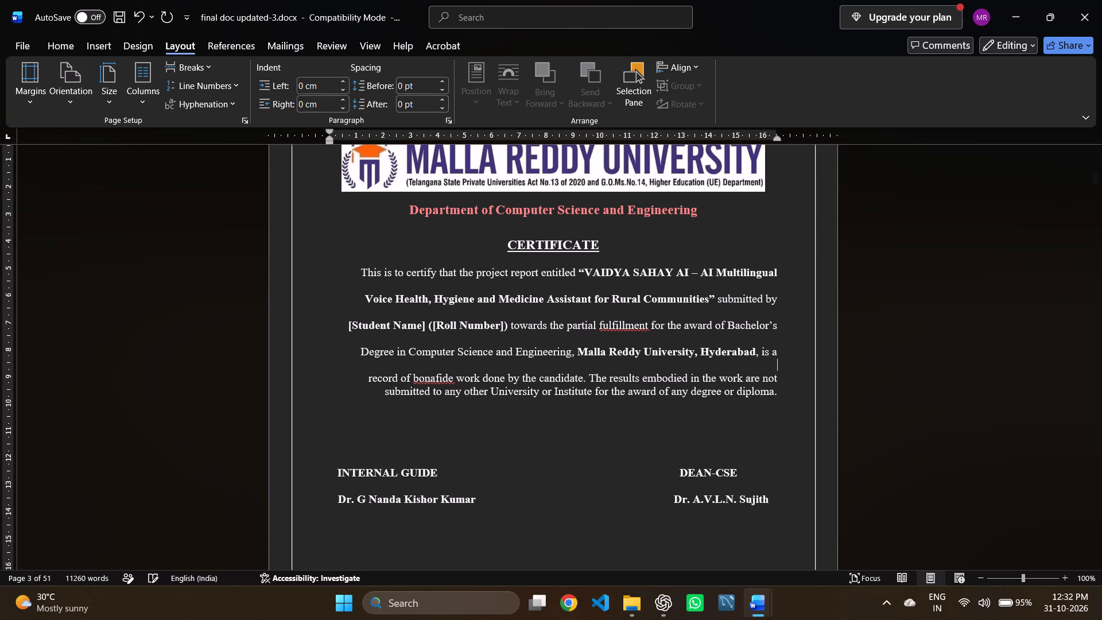
{"action": "left_click", "coordinate": [779, 379]}
{"action": "key", "text": "Return"}
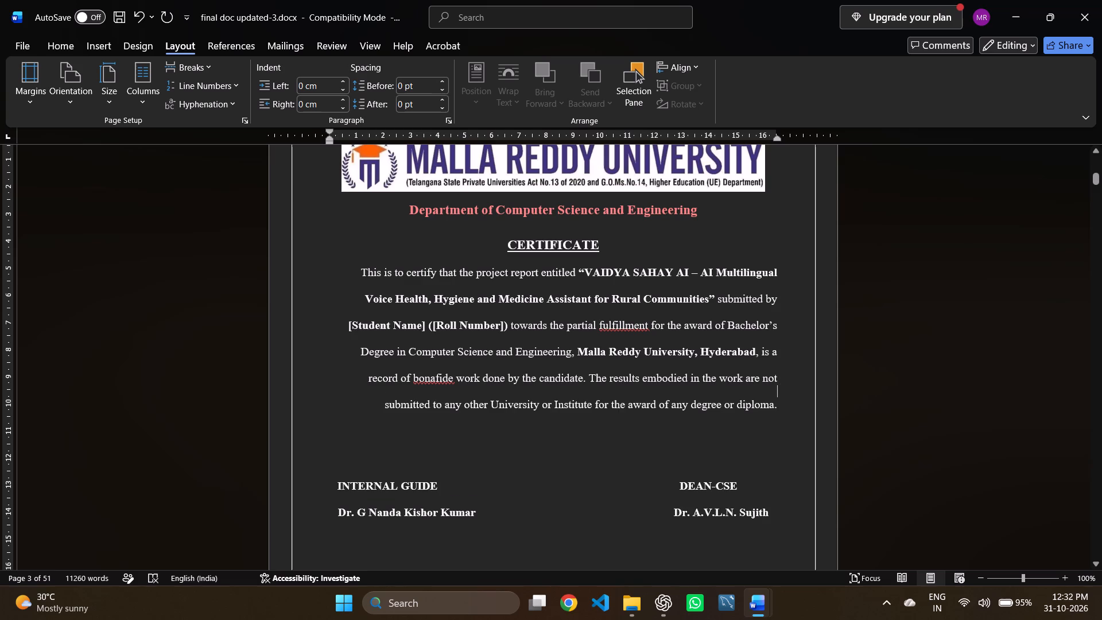
{"action": "left_click", "coordinate": [776, 407]}
{"action": "key", "text": "Return"}
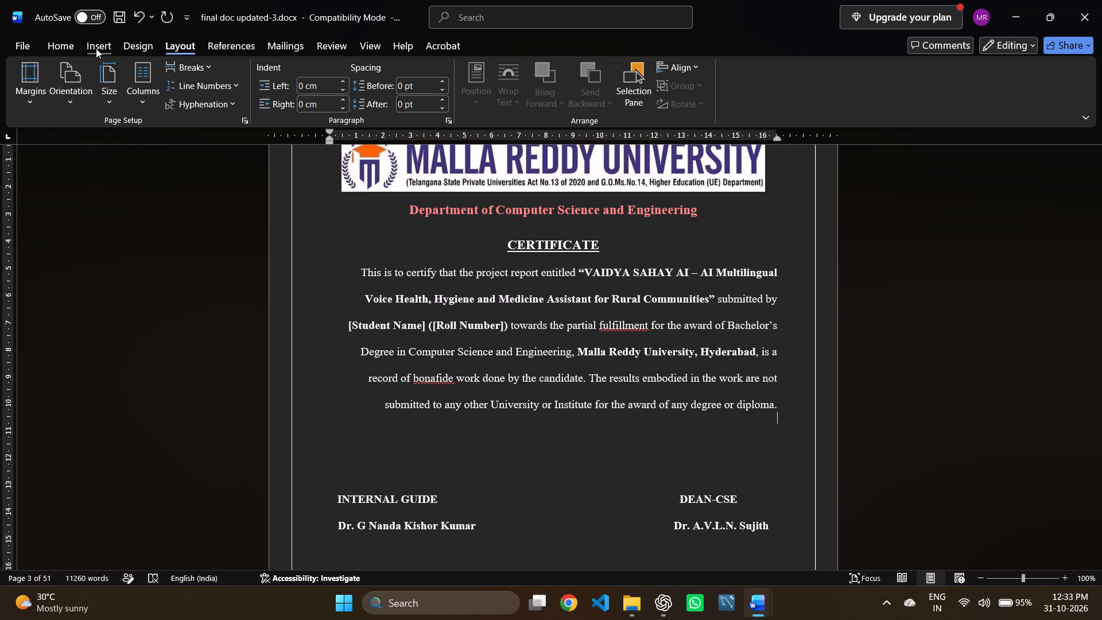
Left-align the empty line directly below the certificate body.
{"action": "left_click", "coordinate": [48, 41]}
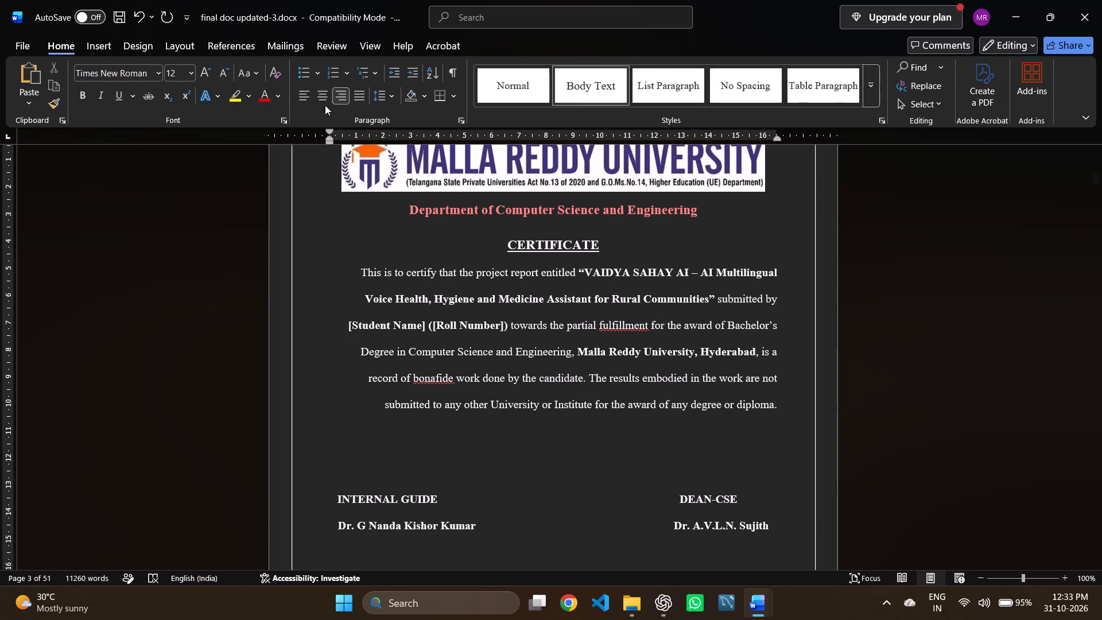
{"action": "left_click", "coordinate": [302, 94]}
Set the right indent of the empty line below the certificate body to 0.4 cm.
{"action": "left_click", "coordinate": [176, 41]}
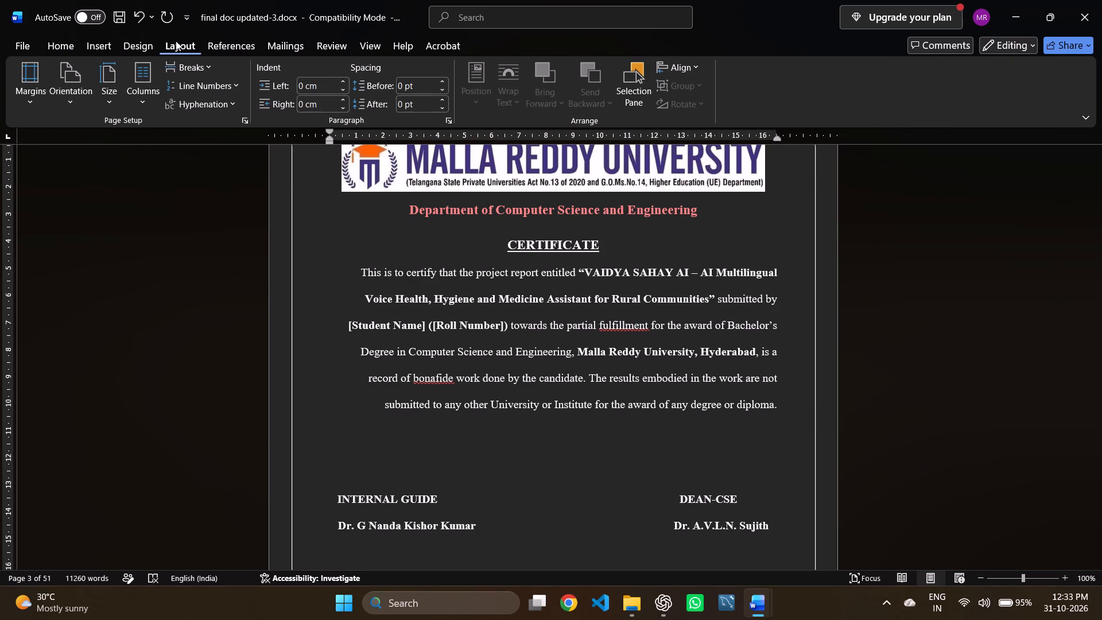
{"action": "left_click", "coordinate": [345, 103]}
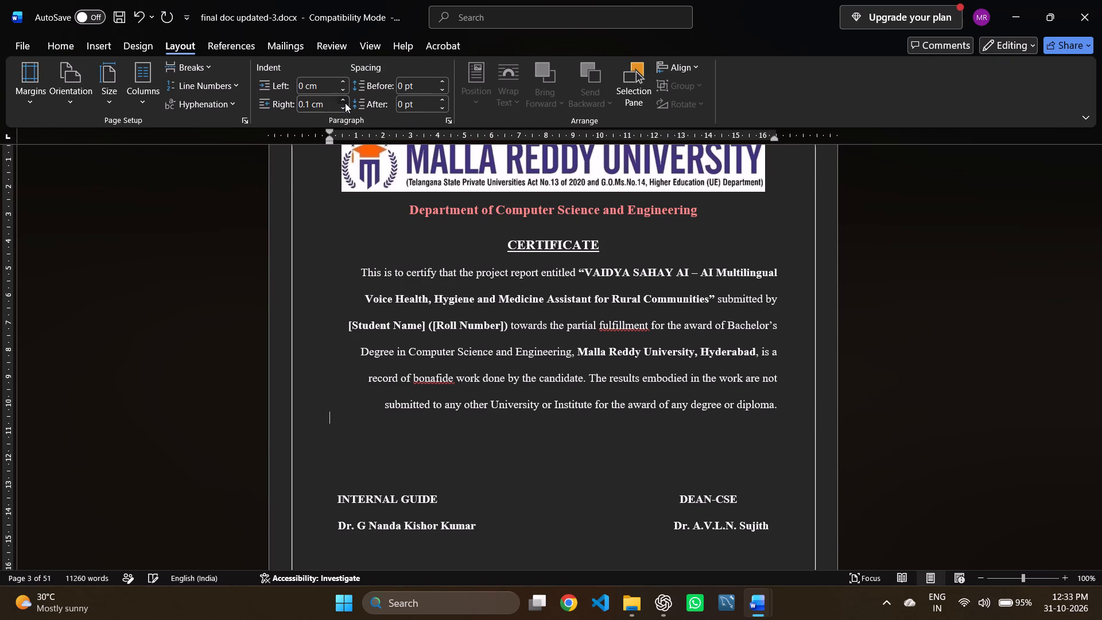
{"action": "left_click", "coordinate": [345, 103]}
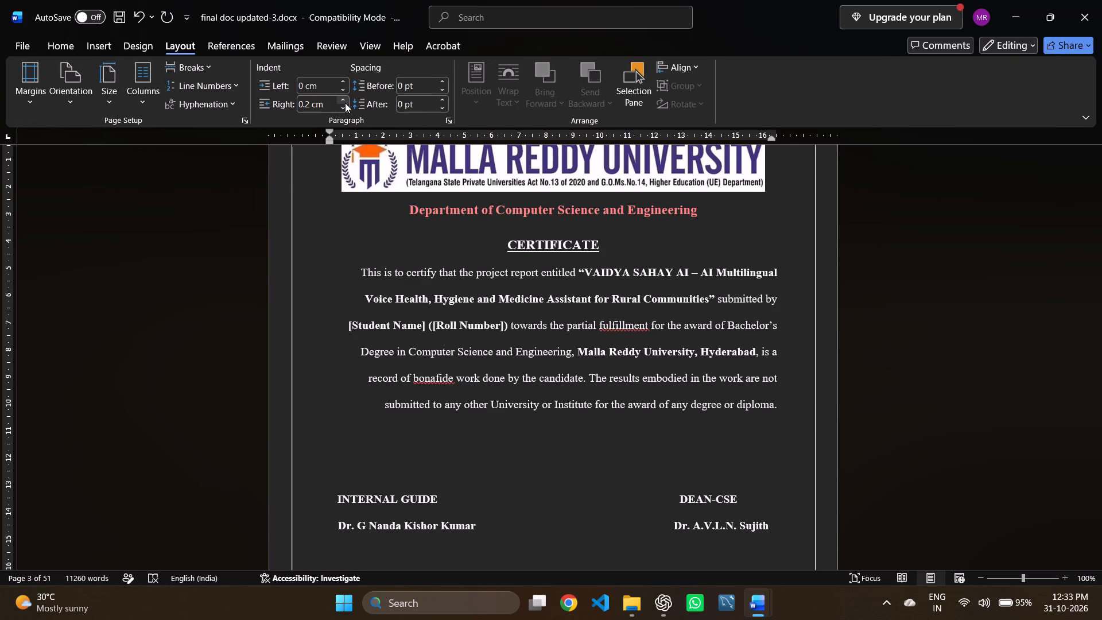
{"action": "left_click", "coordinate": [345, 103]}
{"action": "left_click", "coordinate": [345, 103]}
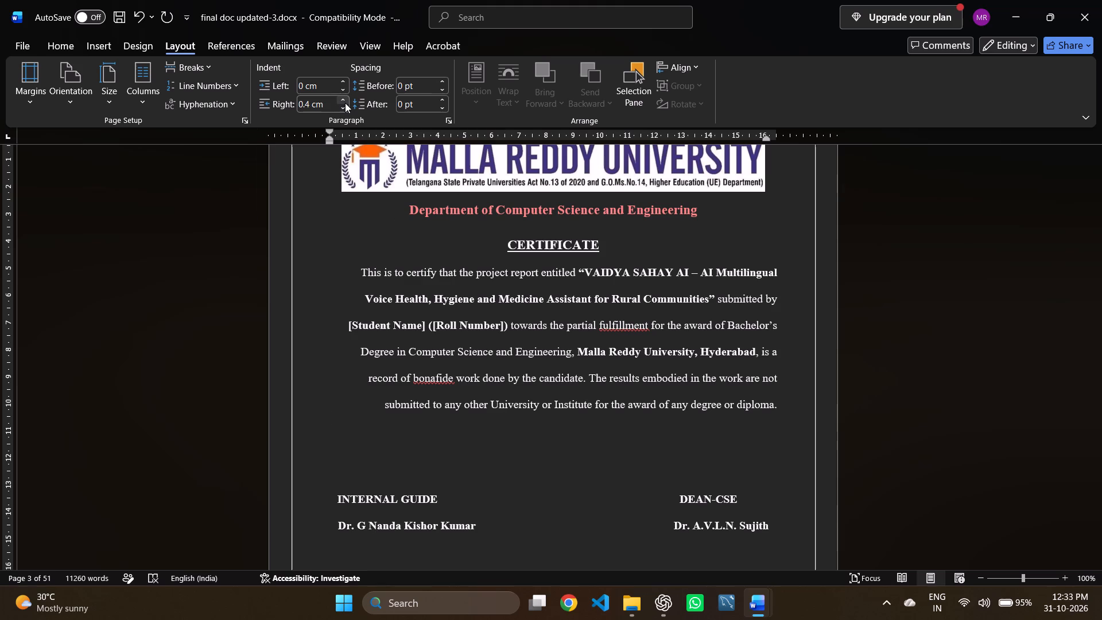
Try left indents down to -3.6 cm on the empty line below the certificate body, then set 0.1 cm.
{"action": "left_click", "coordinate": [344, 89]}
{"action": "left_click", "coordinate": [344, 89]}
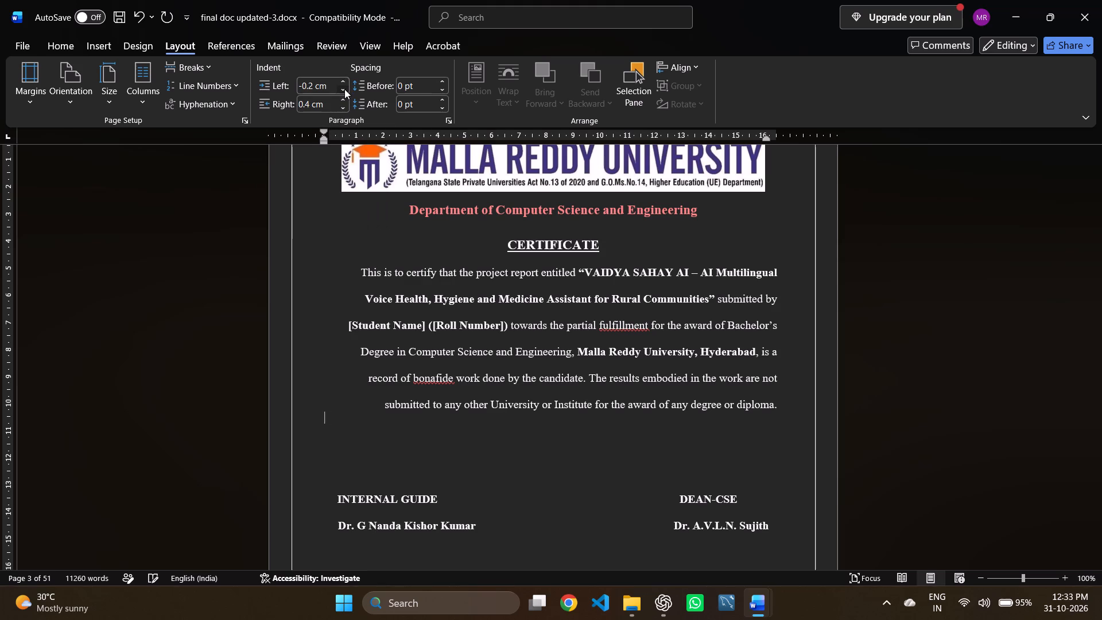
{"action": "left_click", "coordinate": [344, 89]}
{"action": "triple_click", "coordinate": [344, 89]}
{"action": "triple_click", "coordinate": [344, 89]}
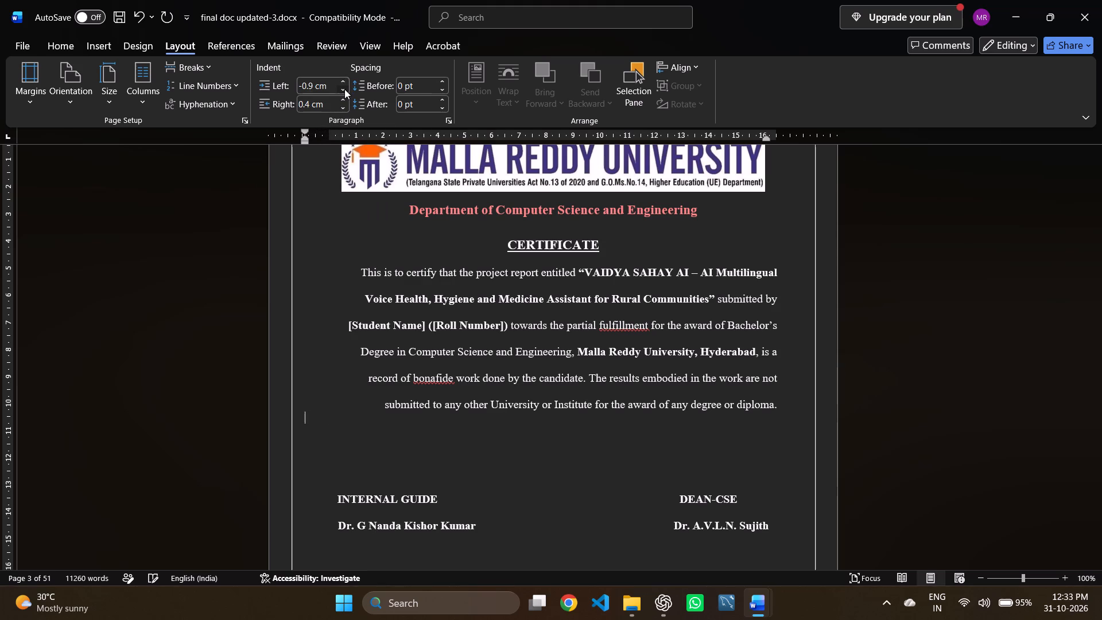
{"action": "triple_click", "coordinate": [344, 89]}
{"action": "triple_click", "coordinate": [344, 89]}
{"action": "triple_click", "coordinate": [344, 89]}
{"action": "triple_click", "coordinate": [344, 89]}
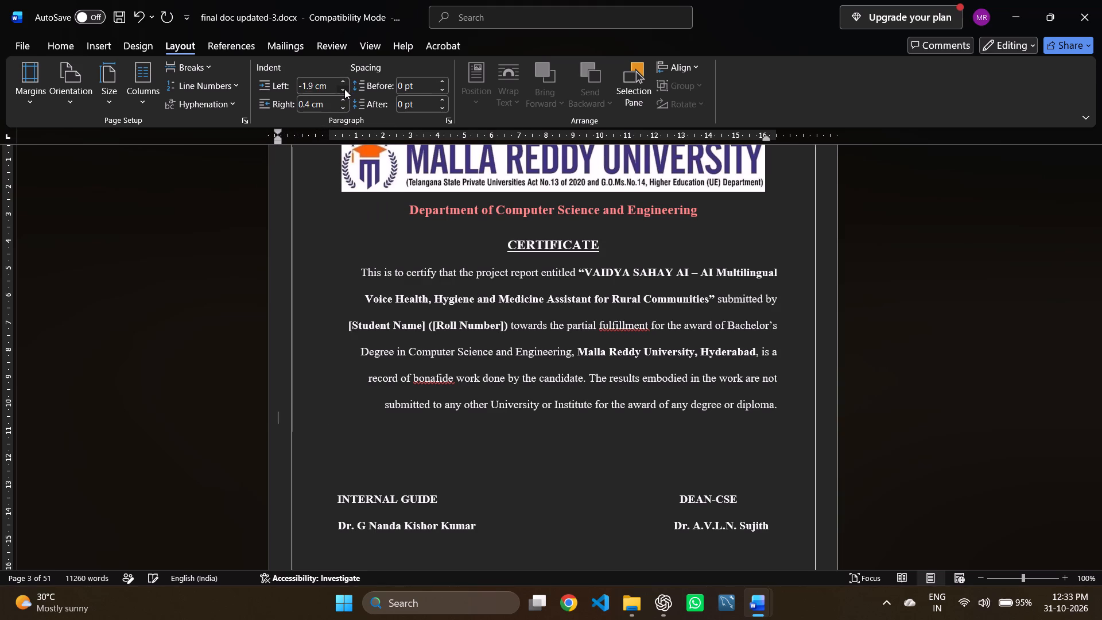
{"action": "triple_click", "coordinate": [344, 89]}
{"action": "triple_click", "coordinate": [344, 89]}
{"action": "triple_click", "coordinate": [344, 89]}
{"action": "triple_click", "coordinate": [344, 89]}
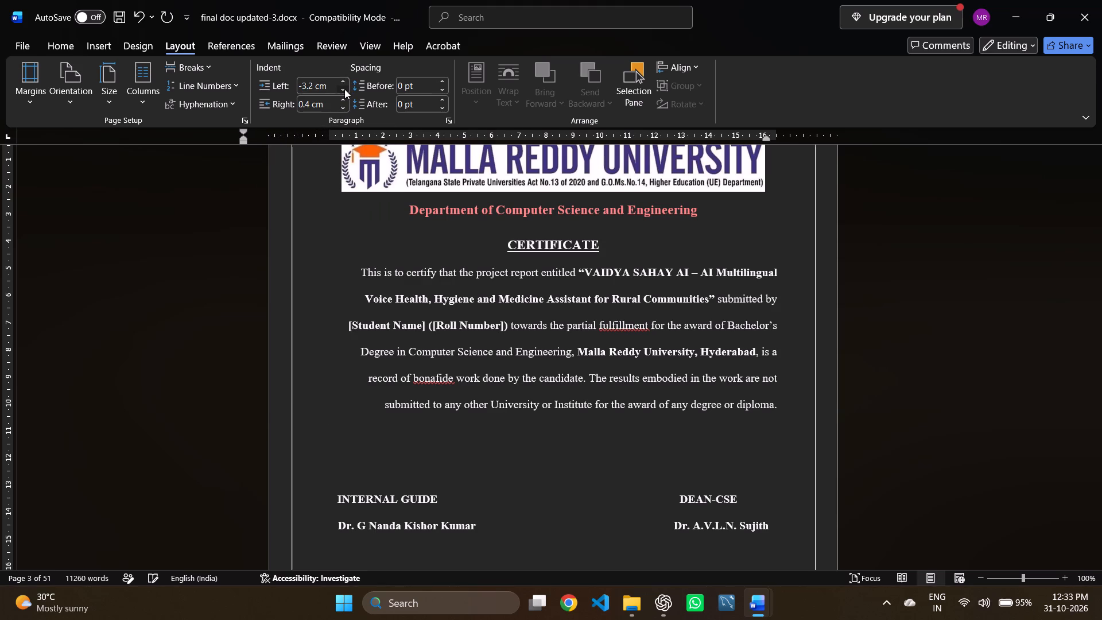
{"action": "triple_click", "coordinate": [344, 89]}
{"action": "double_click", "coordinate": [344, 89]}
{"action": "triple_click", "coordinate": [345, 79]}
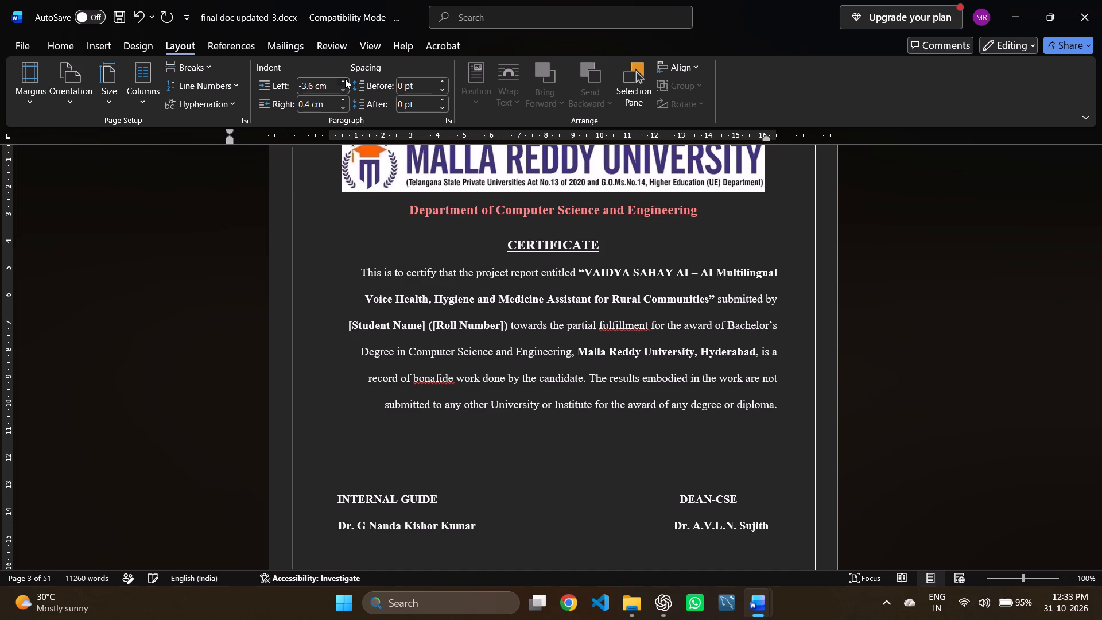
{"action": "double_click", "coordinate": [345, 79]}
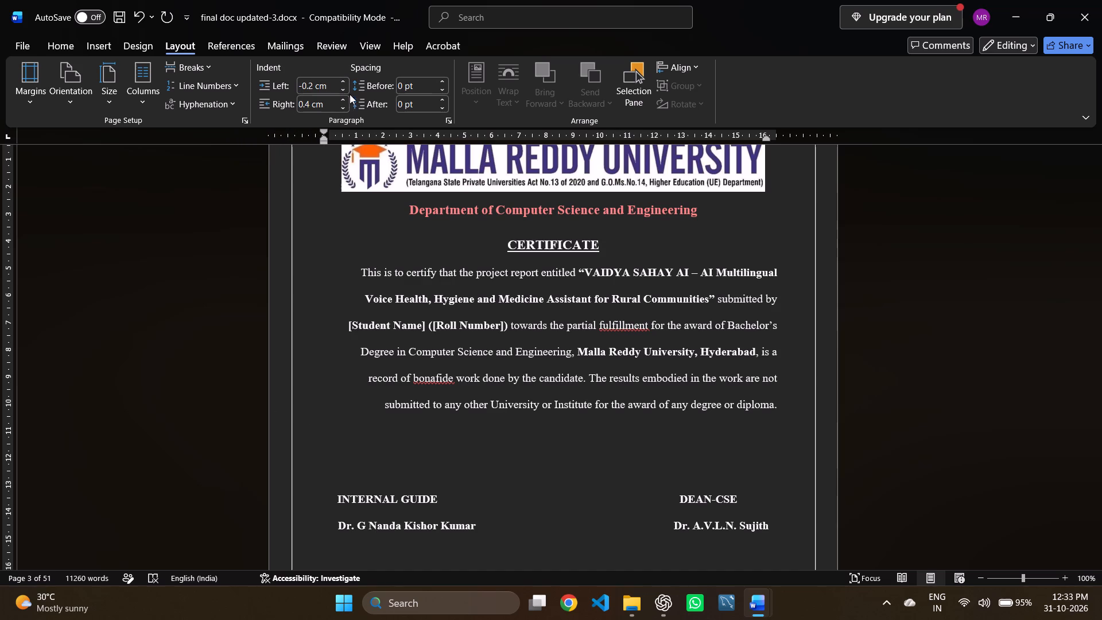
{"action": "triple_click", "coordinate": [344, 80]}
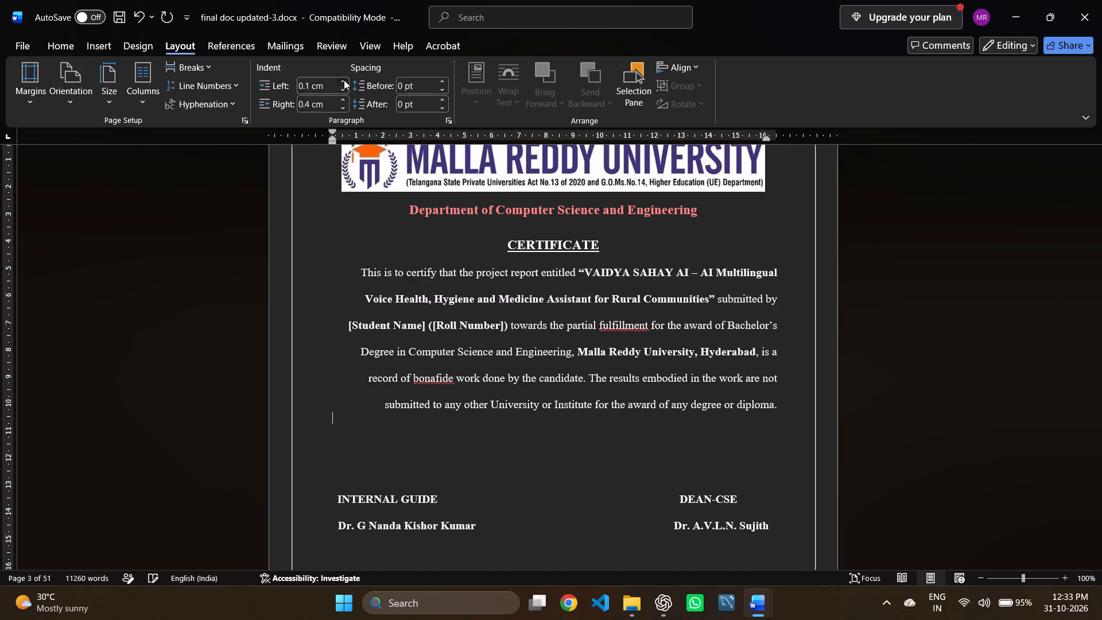
Left-align all the certificate body text from "This is to certify" to "degree or diploma.".
{"action": "left_click", "coordinate": [781, 273]}
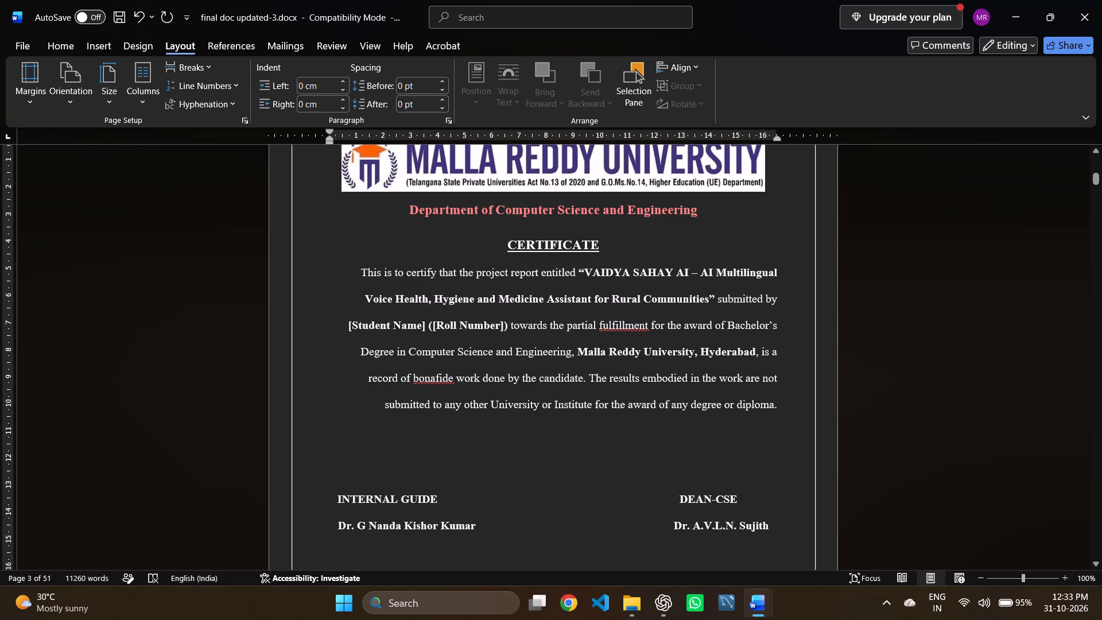
{"action": "left_click_drag", "start_coordinate": [779, 406], "coordinate": [445, 289]}
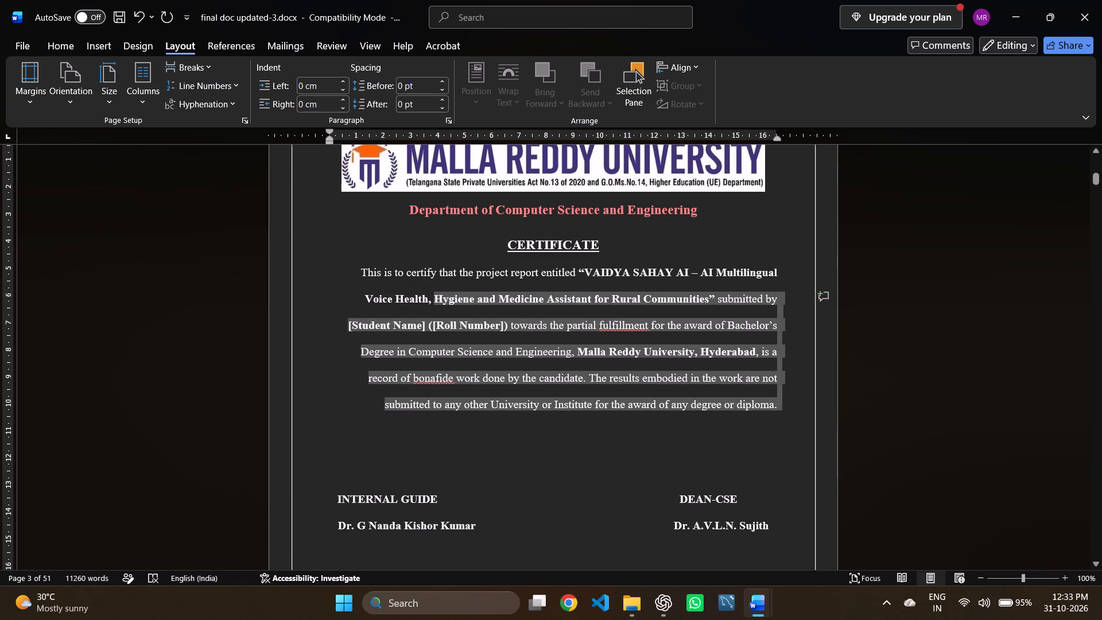
{"action": "left_click_drag", "start_coordinate": [445, 289], "coordinate": [356, 279]}
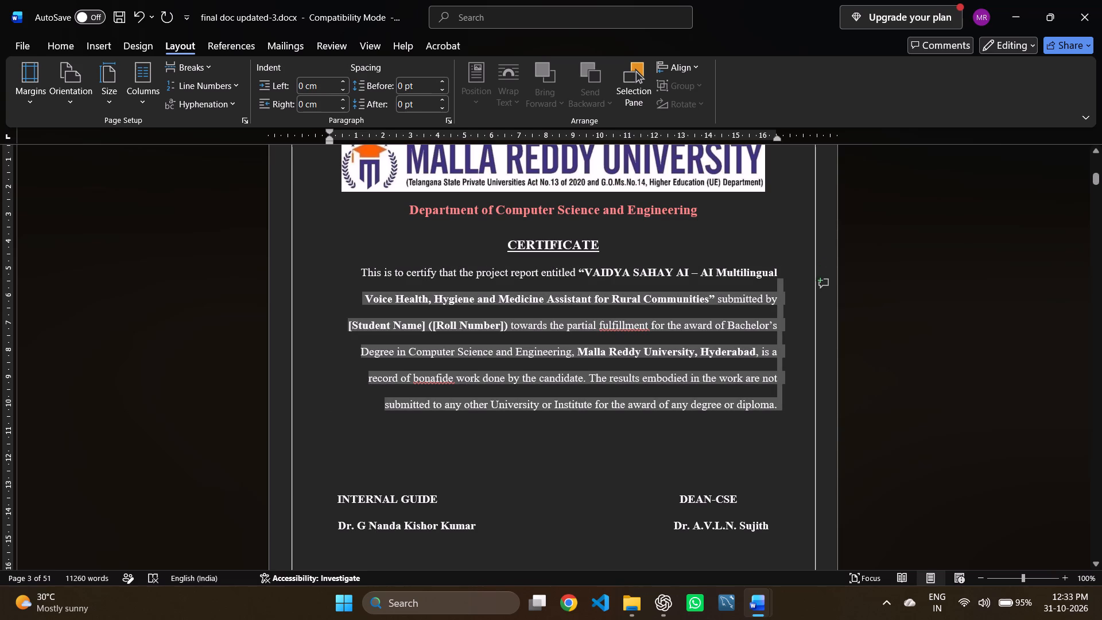
{"action": "left_click_drag", "start_coordinate": [356, 279], "coordinate": [356, 264]}
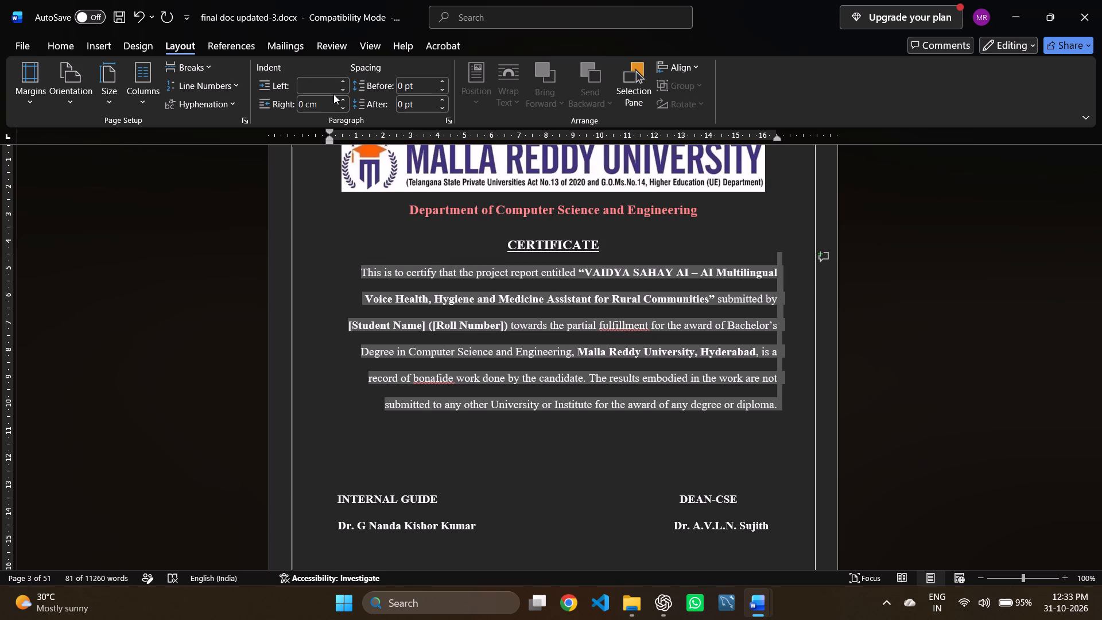
{"action": "left_click", "coordinate": [68, 44]}
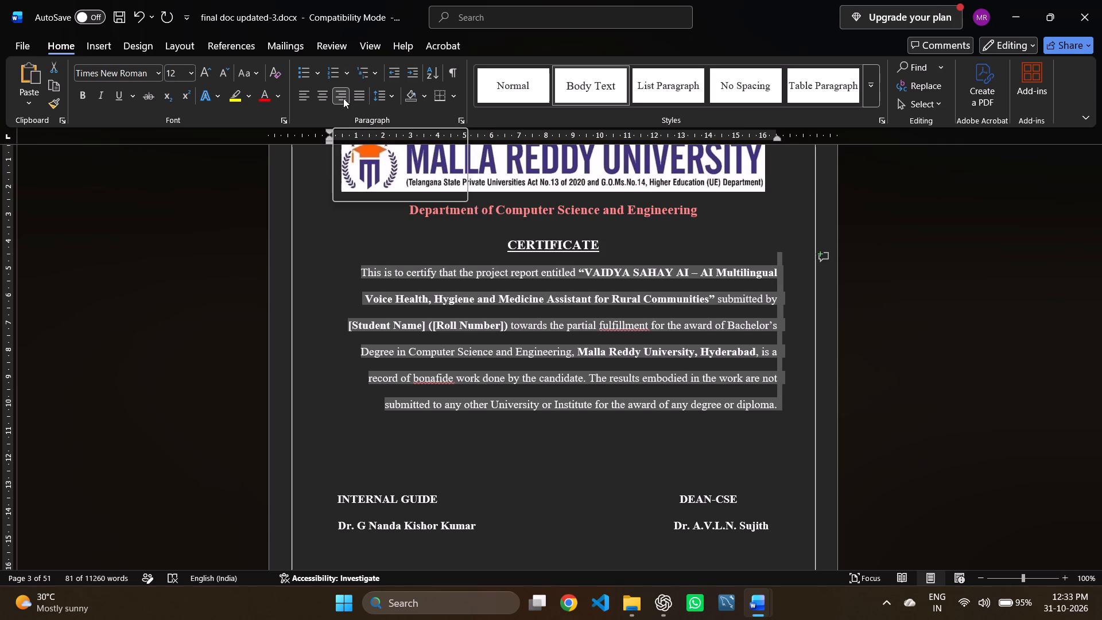
{"action": "left_click", "coordinate": [343, 98]}
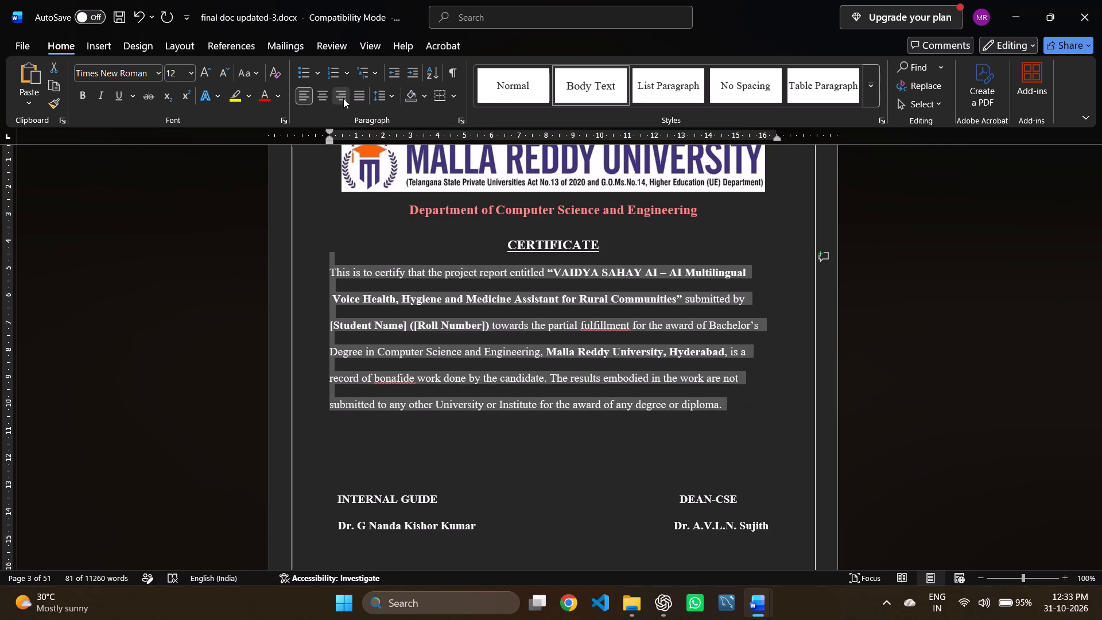
Set the spacing before the certificate body line starting "record of bonafide work" to 18 pt.
{"action": "left_click", "coordinate": [752, 371]}
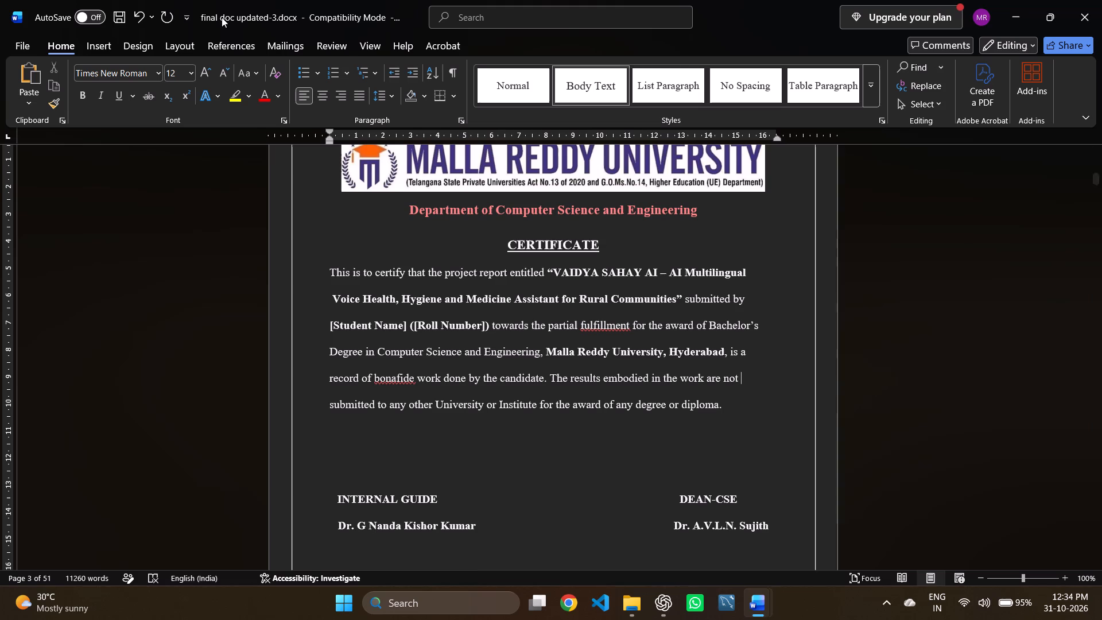
{"action": "left_click", "coordinate": [180, 44]}
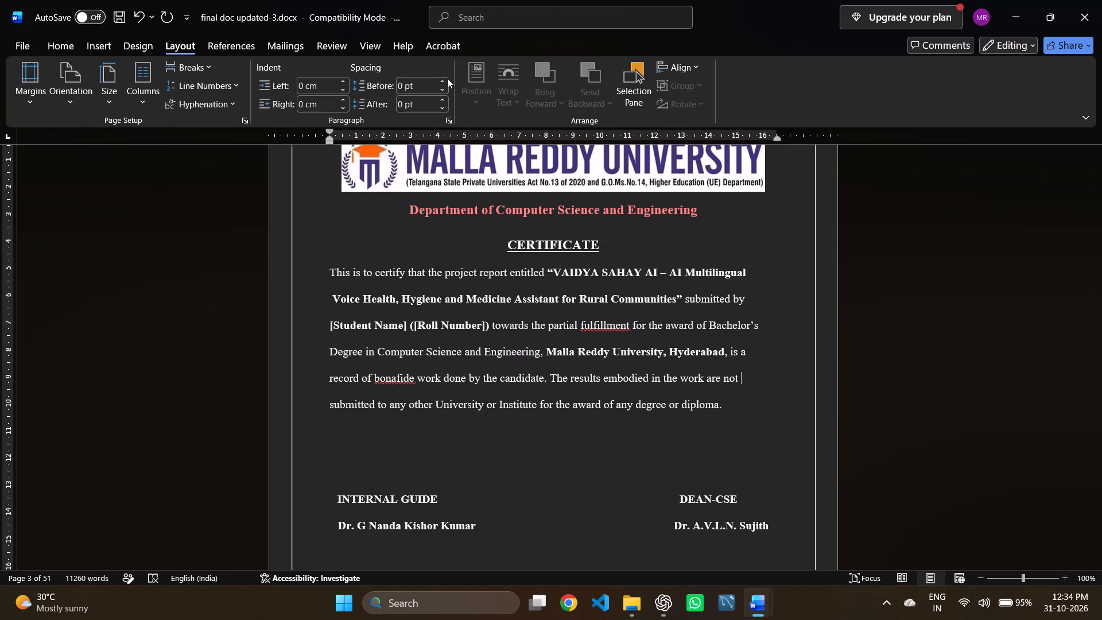
{"action": "left_click", "coordinate": [441, 81]}
{"action": "left_click", "coordinate": [441, 81]}
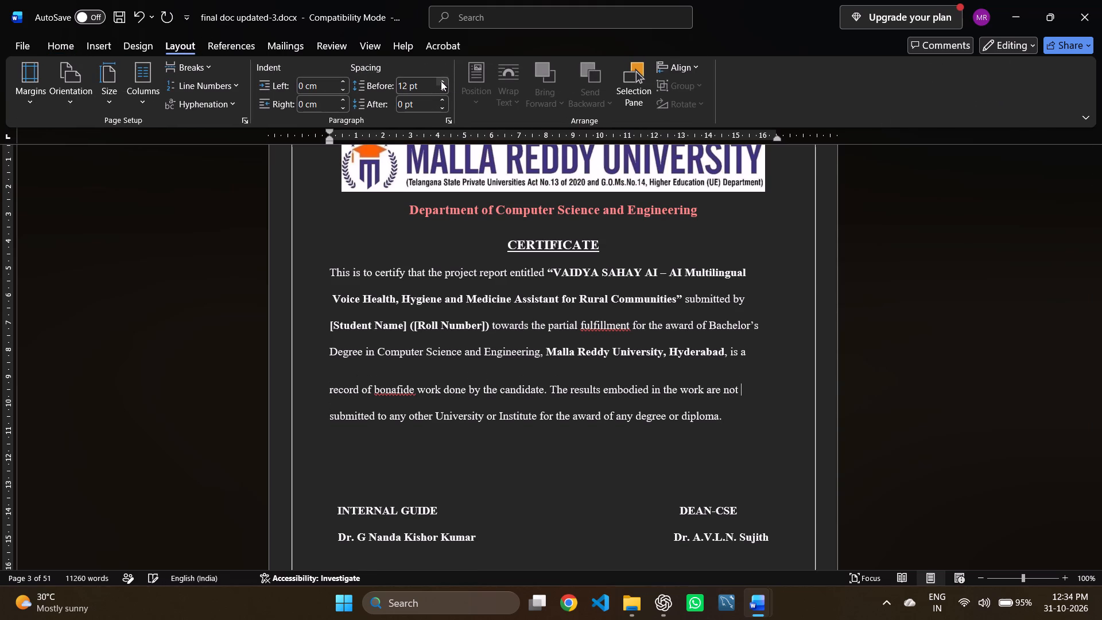
{"action": "left_click", "coordinate": [444, 84]}
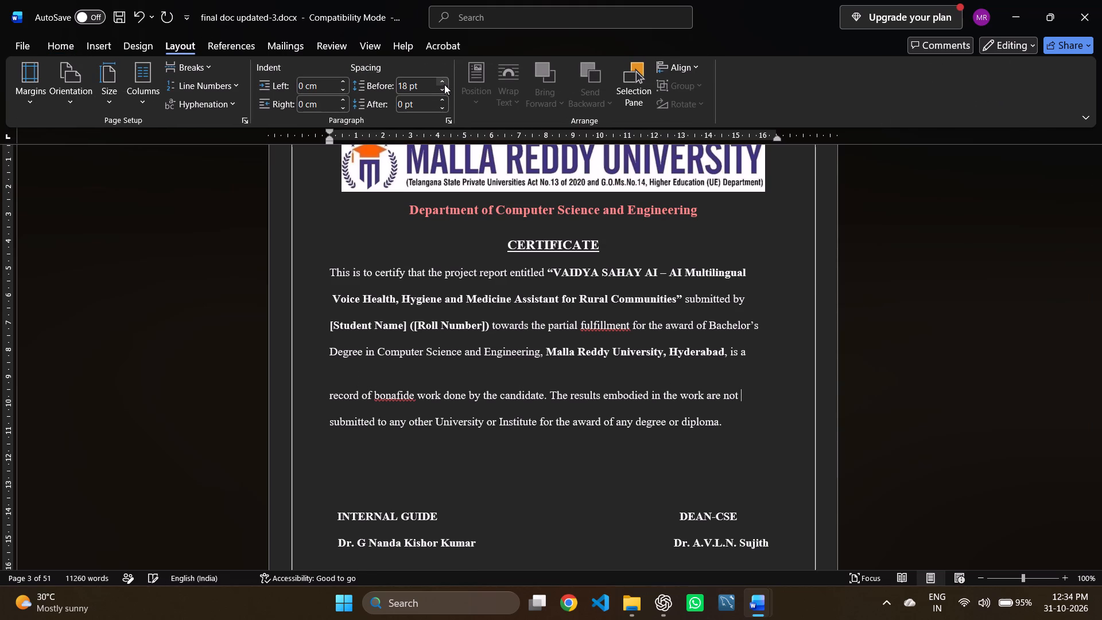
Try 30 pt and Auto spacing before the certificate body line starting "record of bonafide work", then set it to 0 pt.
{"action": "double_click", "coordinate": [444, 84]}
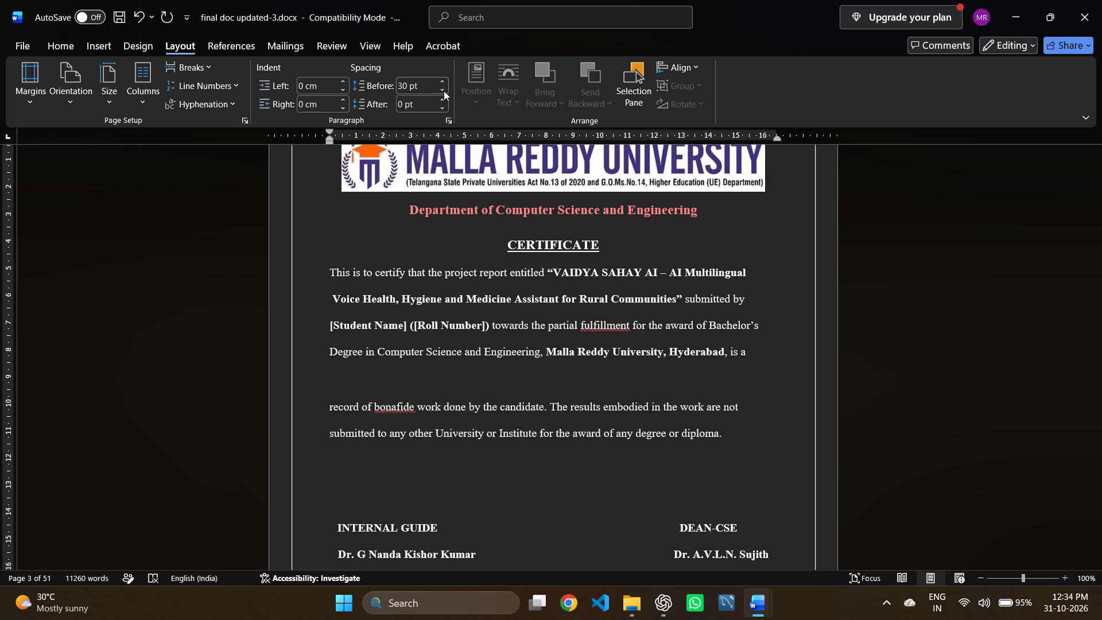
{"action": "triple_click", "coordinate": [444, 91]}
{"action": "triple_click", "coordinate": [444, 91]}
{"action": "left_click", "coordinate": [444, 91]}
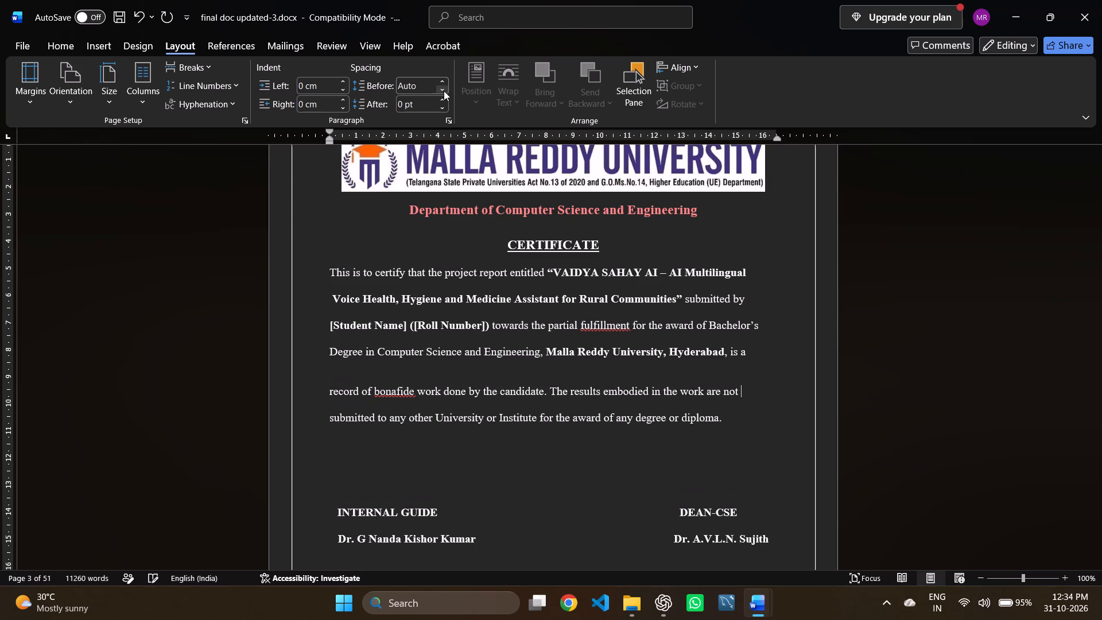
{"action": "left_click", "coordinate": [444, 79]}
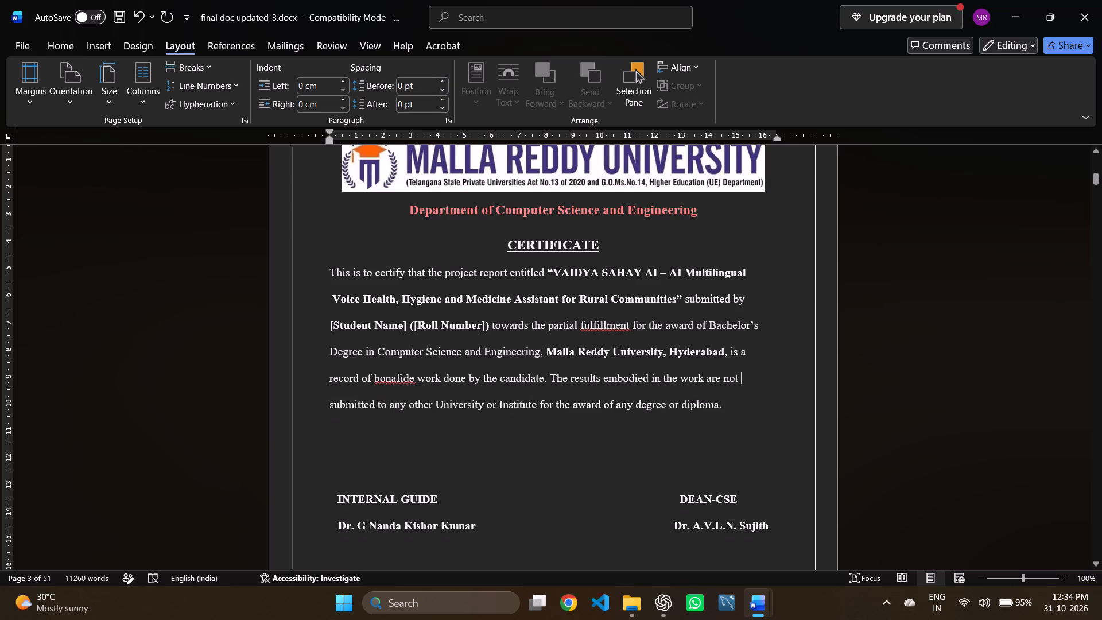
Undo the certificate body's alignment, indent and spacing changes, back to the justified VAIDYA SAHAY AI text with 0.25 cm indents.
{"action": "left_click", "coordinate": [625, 256]}
{"action": "key", "text": "ctrl+z"}
{"action": "key", "text": "ctrl+z"}
{"action": "key", "text": "ctrl+z"}
{"action": "key", "text": "ctrl+z"}
{"action": "key", "text": "ctrl+z"}
{"action": "key", "text": "ctrl+z"}
{"action": "key", "text": "ctrl+z"}
{"action": "key", "text": "ctrl+z"}
{"action": "key", "text": "ctrl+z"}
{"action": "key", "text": "ctrl+z"}
{"action": "key", "text": "ctrl+z"}
{"action": "key", "text": "ctrl+z"}
{"action": "key", "text": "ctrl+z"}
{"action": "key", "text": "ctrl+z"}
{"action": "key", "text": "ctrl+z"}
{"action": "key", "text": "ctrl+z"}
{"action": "key", "text": "ctrl+z"}
{"action": "key", "text": "ctrl+z"}
{"action": "key", "text": "ctrl+z"}
{"action": "key", "text": "ctrl+z"}
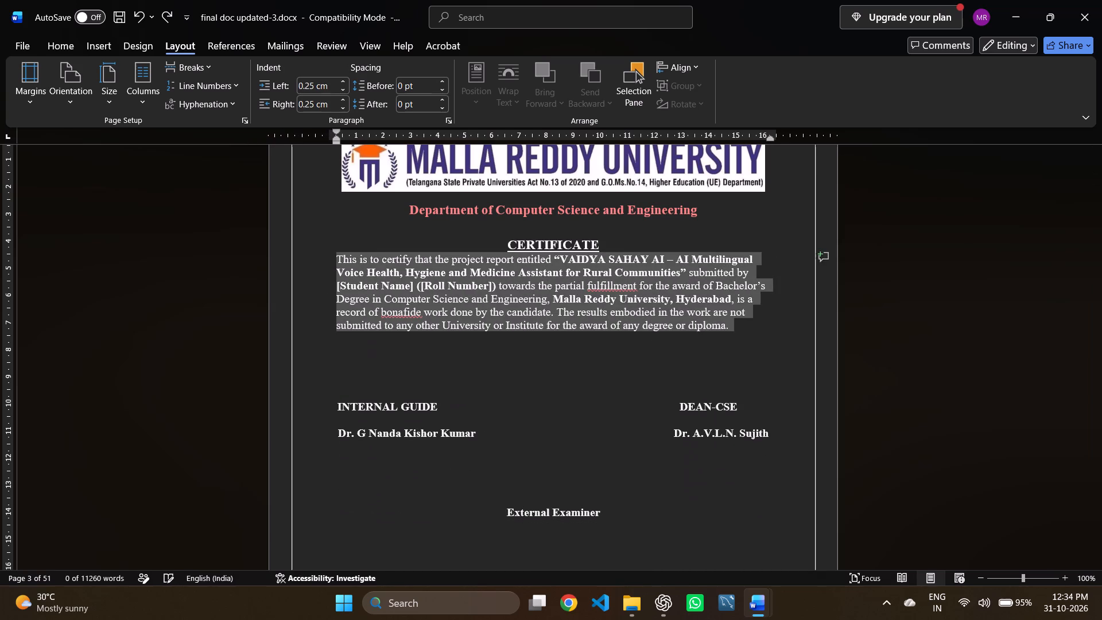
{"action": "key", "text": "ctrl+z"}
{"action": "key", "text": "ctrl+z"}
{"action": "key", "text": "ctrl+z"}
{"action": "key", "text": "ctrl+z"}
{"action": "key", "text": "ctrl+z"}
{"action": "key", "text": "ctrl+z"}
{"action": "key", "text": "ctrl+z"}
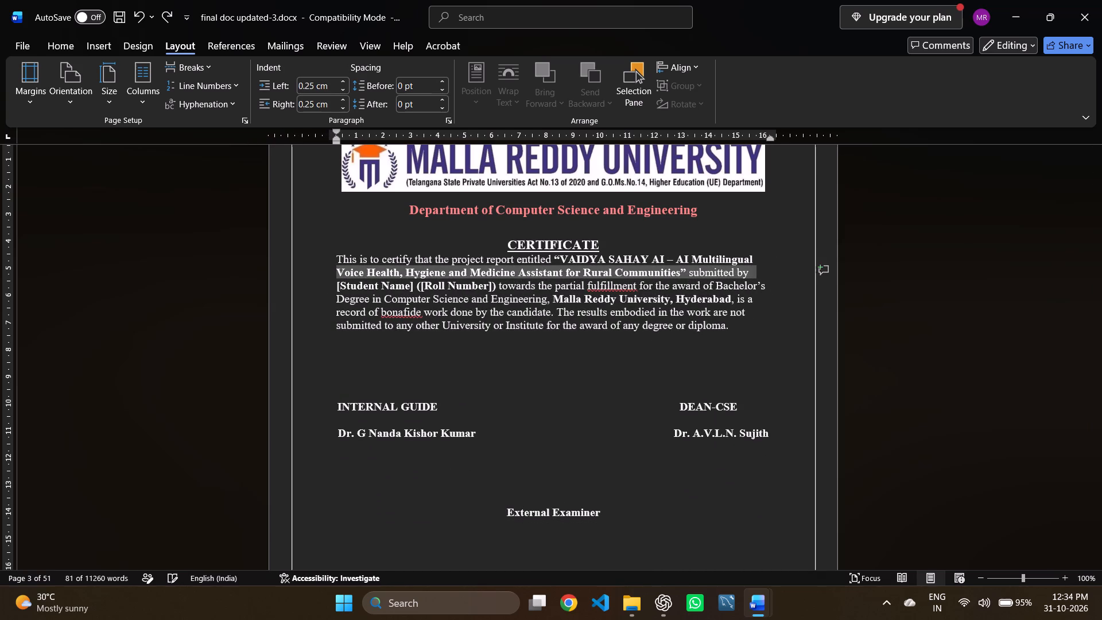
{"action": "key", "text": "ctrl+z"}
{"action": "key", "text": "ctrl+z"}
{"action": "key", "text": "ctrl+z"}
{"action": "key", "text": "ctrl+z"}
{"action": "key", "text": "ctrl+z"}
{"action": "key", "text": "ctrl+z"}
{"action": "key", "text": "ctrl+z"}
{"action": "key", "text": "ctrl+z"}
{"action": "key", "text": "ctrl+z"}
{"action": "key", "text": "ctrl+z"}
{"action": "key", "text": "ctrl+z"}
{"action": "key", "text": "ctrl+z"}
{"action": "key", "text": "ctrl+z"}
{"action": "key", "text": "ctrl+z"}
{"action": "key", "text": "ctrl+z"}
{"action": "key", "text": "ctrl+z"}
{"action": "key", "text": "ctrl+z"}
{"action": "key", "text": "ctrl+z"}
{"action": "key", "text": "ctrl+z"}
{"action": "key", "text": "ctrl+z"}
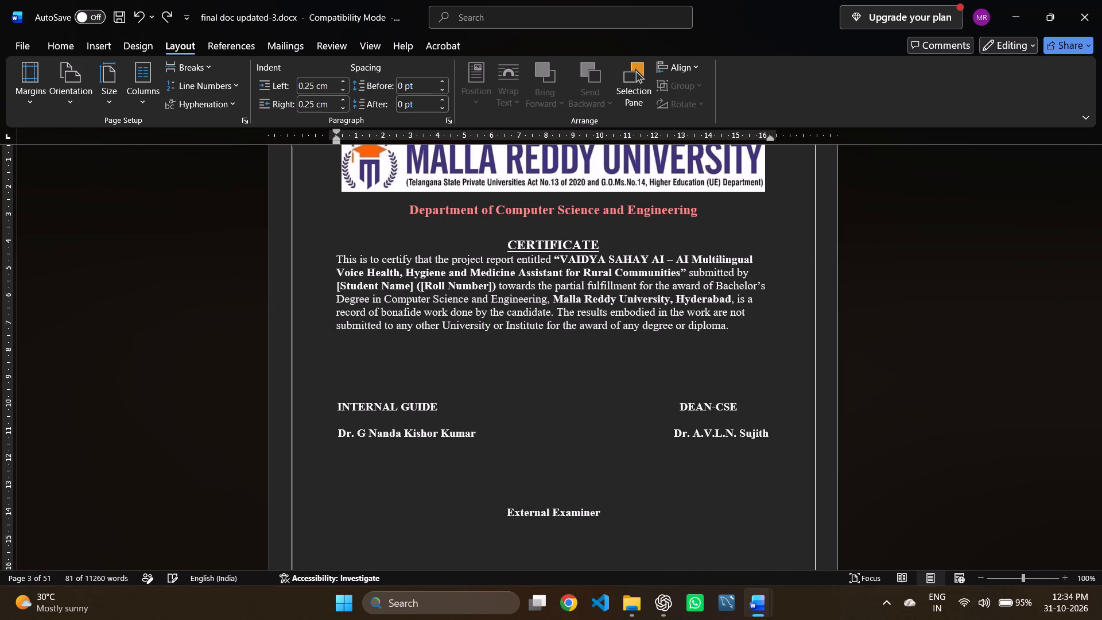
{"action": "key", "text": "ctrl+z"}
{"action": "key", "text": "ctrl+z"}
{"action": "key", "text": "ctrl+z"}
{"action": "key", "text": "ctrl+z"}
{"action": "key", "text": "ctrl+z"}
{"action": "key", "text": "ctrl+z"}
{"action": "key", "text": "ctrl+z"}
{"action": "key", "text": "ctrl+z"}
{"action": "key", "text": "ctrl+z"}
{"action": "key", "text": "ctrl+z"}
{"action": "key", "text": "ctrl+z"}
{"action": "key", "text": "ctrl+z"}
{"action": "key", "text": "ctrl+z"}
{"action": "key", "text": "ctrl+z"}
{"action": "key", "text": "ctrl+z"}
{"action": "key", "text": "ctrl+z"}
{"action": "key", "text": "ctrl+z"}
{"action": "key", "text": "ctrl+z"}
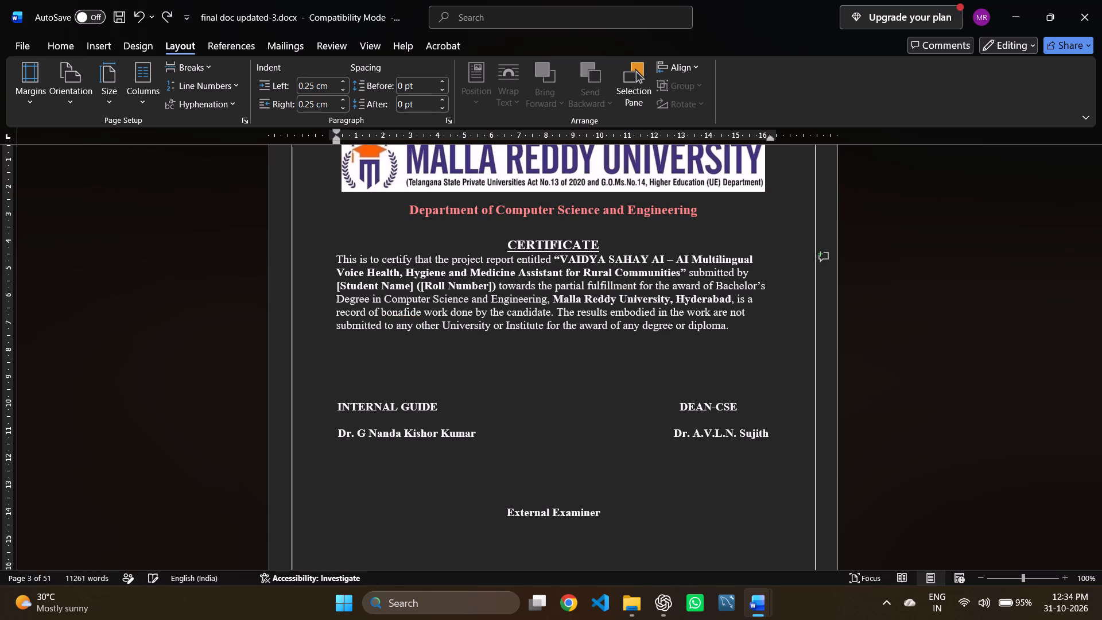
{"action": "key", "text": "ctrl+z"}
{"action": "key", "text": "ctrl+z"}
{"action": "key", "text": "ctrl+z"}
{"action": "key", "text": "ctrl+z"}
{"action": "key", "text": "ctrl+z"}
{"action": "key", "text": "ctrl+z"}
{"action": "key", "text": "ctrl+z"}
{"action": "key", "text": "ctrl+z"}
{"action": "key", "text": "ctrl+z"}
{"action": "key", "text": "ctrl+z"}
{"action": "key", "text": "ctrl+z"}
{"action": "key", "text": "ctrl+z"}
{"action": "key", "text": "ctrl+z"}
{"action": "key", "text": "ctrl+z"}
{"action": "key", "text": "ctrl+z"}
{"action": "key", "text": "ctrl+z"}
{"action": "key", "text": "ctrl+z"}
{"action": "key", "text": "ctrl+z"}
{"action": "key", "text": "ctrl+z"}
{"action": "key", "text": "ctrl+z"}
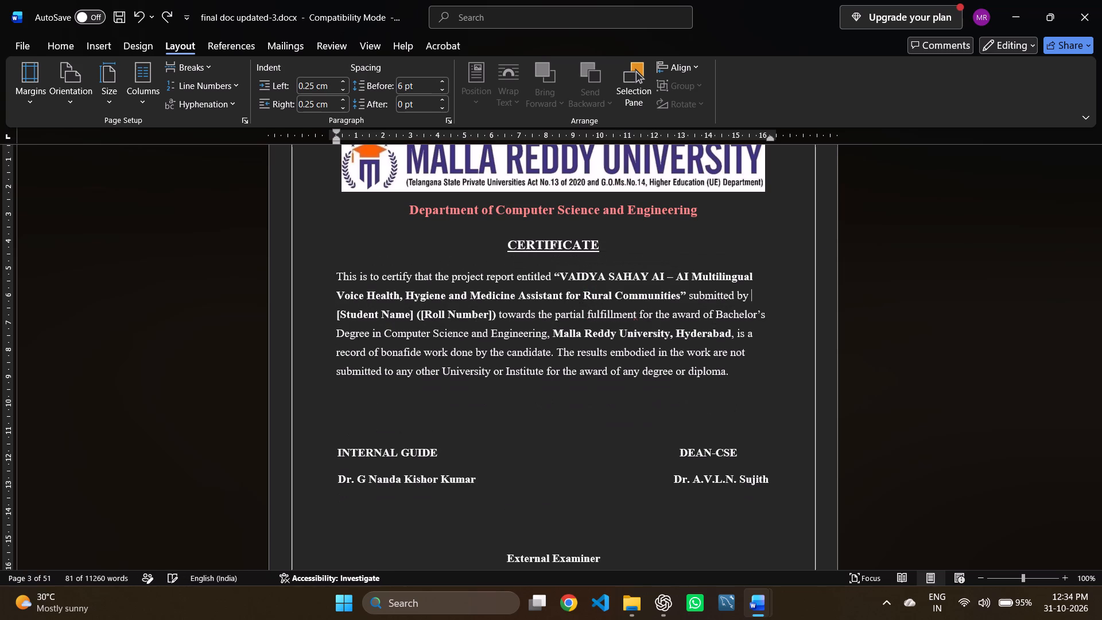
{"action": "key", "text": "ctrl+z"}
{"action": "key", "text": "ctrl+z"}
{"action": "key", "text": "ctrl+z"}
{"action": "key", "text": "ctrl+z"}
{"action": "key", "text": "ctrl+z"}
{"action": "key", "text": "ctrl+z"}
{"action": "key", "text": "ctrl+z"}
{"action": "key", "text": "ctrl+z"}
{"action": "key", "text": "ctrl+z"}
{"action": "key", "text": "ctrl+z"}
{"action": "key", "text": "ctrl+z"}
{"action": "key", "text": "ctrl+z"}
{"action": "key", "text": "ctrl+z"}
{"action": "key", "text": "ctrl+z"}
{"action": "key", "text": "ctrl+z"}
{"action": "key", "text": "ctrl+z"}
{"action": "key", "text": "ctrl+z"}
{"action": "key", "text": "ctrl+z"}
{"action": "key", "text": "ctrl+z"}
{"action": "key", "text": "ctrl+z"}
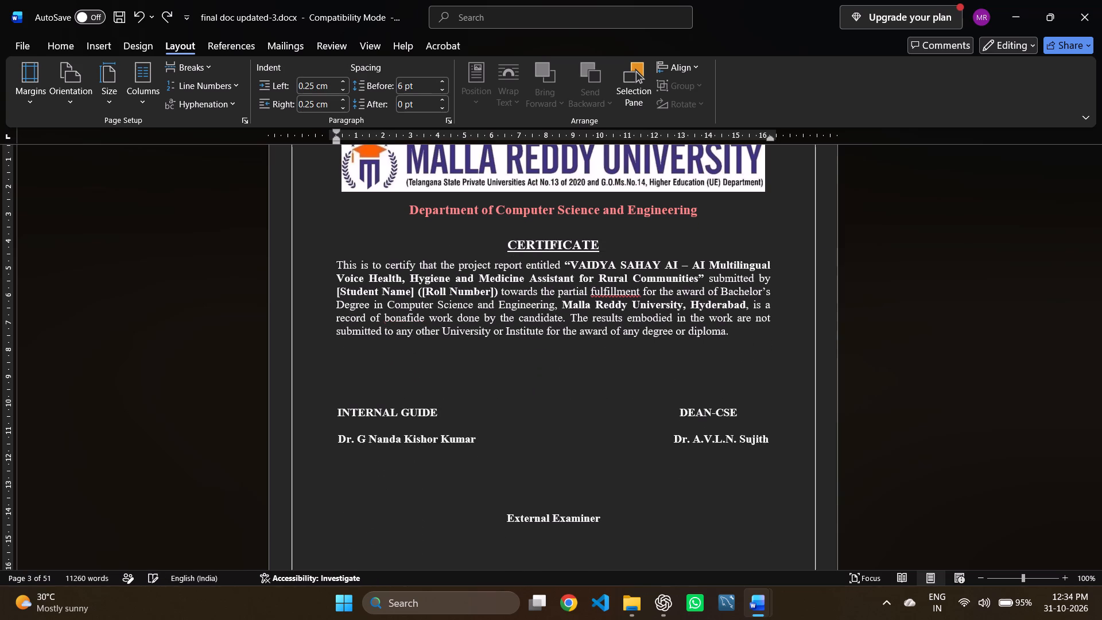
Undo the replacement of the certificate body, back to the original "Way2Destiny – Intelligent AI Travel Guide and Companion" paragraph.
{"action": "key", "text": "ctrl+z"}
{"action": "key", "text": "ctrl+z"}
{"action": "key", "text": "ctrl+z"}
{"action": "key", "text": "ctrl+z"}
{"action": "key", "text": "ctrl+z"}
{"action": "key", "text": "ctrl+z"}
{"action": "key", "text": "ctrl+z"}
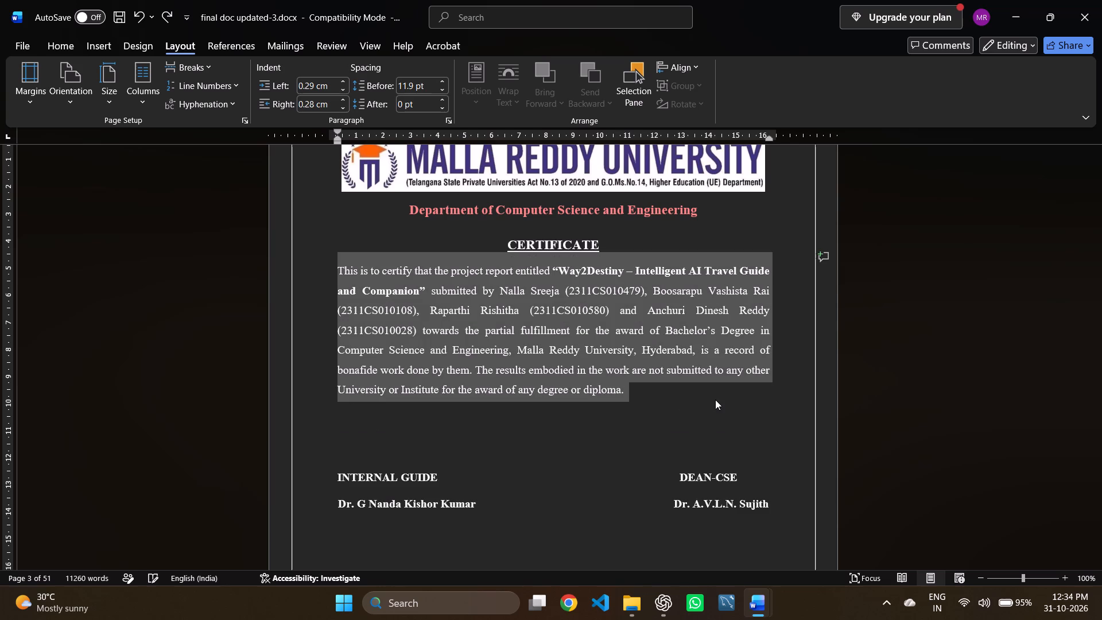
Undo all remaining edits on both title pages, back to the original "Way2Destiny – Intelligent AI Travel Guide and Companion" title and layout.
{"action": "key", "text": "ctrl+z"}
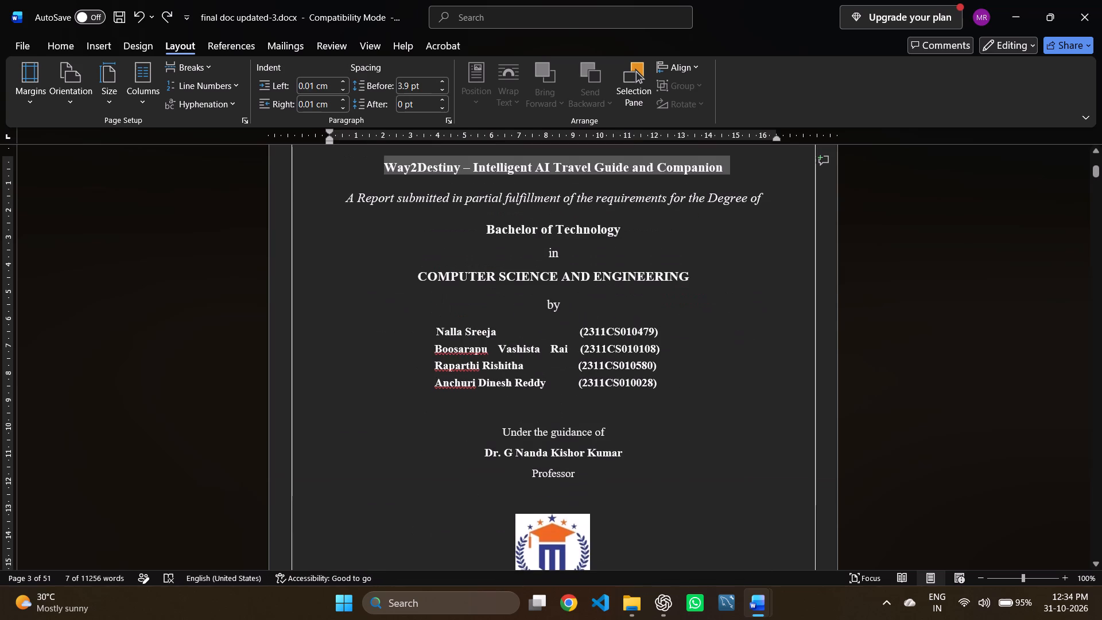
{"action": "key", "text": "ctrl+z"}
{"action": "key", "text": "ctrl+z"}
{"action": "key", "text": "ctrl+z"}
{"action": "key", "text": "ctrl+z"}
{"action": "key", "text": "ctrl+z"}
{"action": "key", "text": "ctrl+z"}
{"action": "key", "text": "ctrl+z"}
{"action": "key", "text": "ctrl+z"}
{"action": "key", "text": "ctrl+z"}
{"action": "key", "text": "ctrl+z"}
{"action": "key", "text": "ctrl+z"}
{"action": "key", "text": "ctrl+z"}
{"action": "key", "text": "ctrl+z"}
{"action": "key", "text": "ctrl+z"}
{"action": "key", "text": "ctrl+z"}
{"action": "key", "text": "ctrl+z"}
{"action": "key", "text": "ctrl+z"}
{"action": "key", "text": "ctrl+z"}
{"action": "key", "text": "ctrl+z"}
{"action": "key", "text": "ctrl+z"}
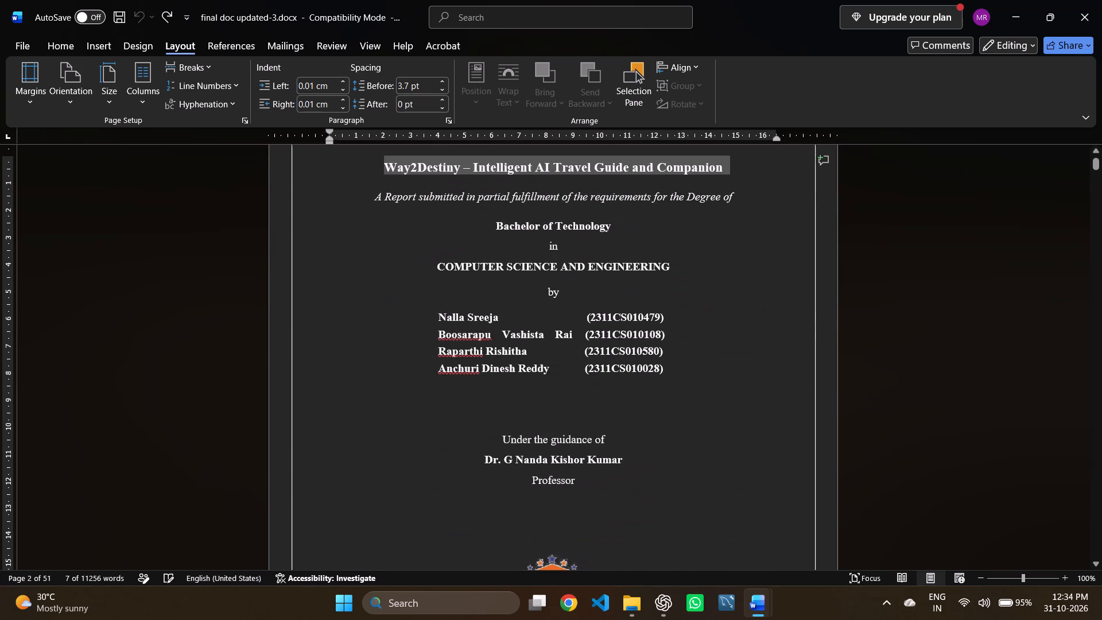
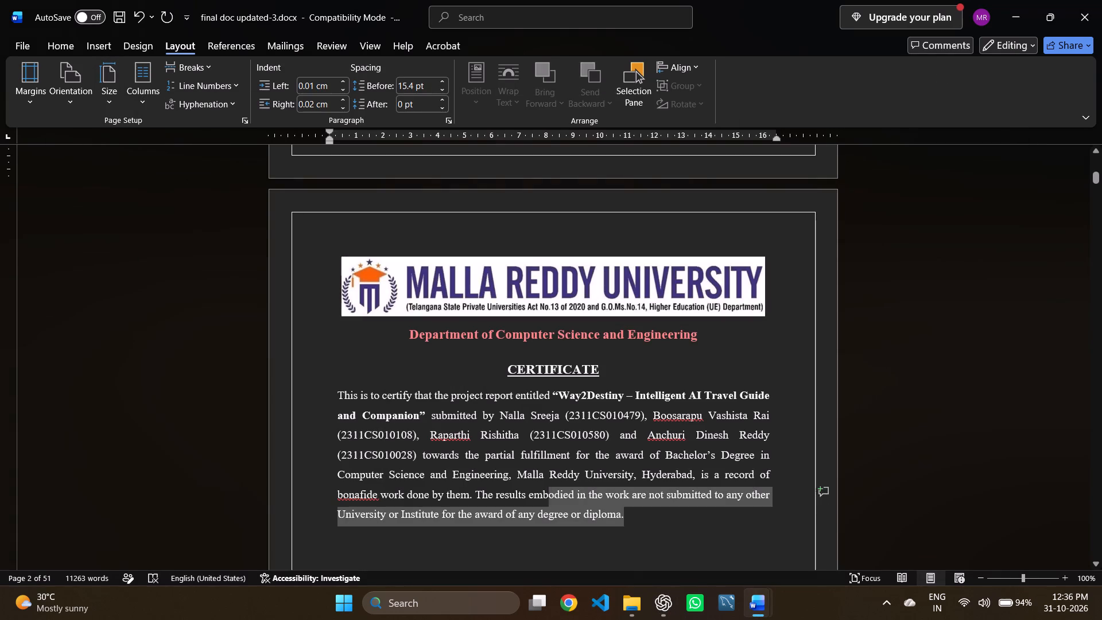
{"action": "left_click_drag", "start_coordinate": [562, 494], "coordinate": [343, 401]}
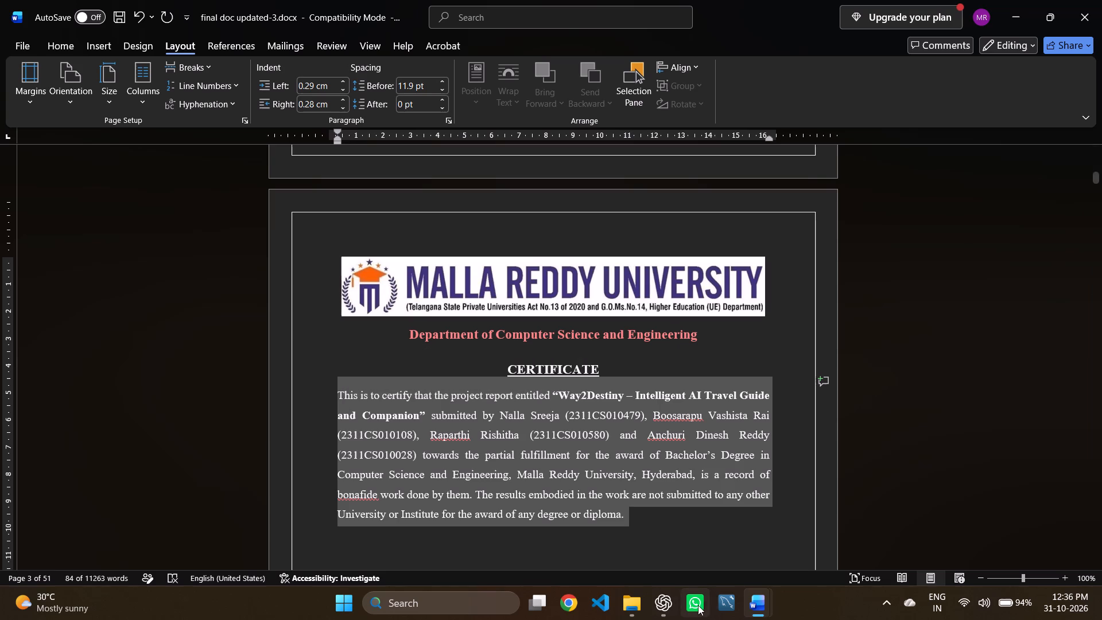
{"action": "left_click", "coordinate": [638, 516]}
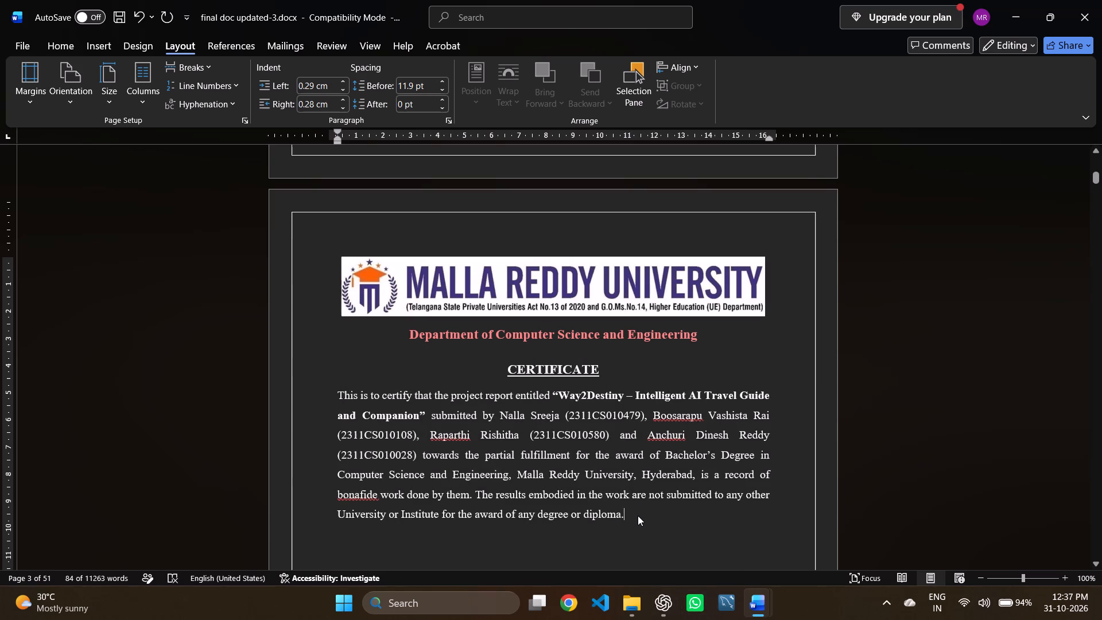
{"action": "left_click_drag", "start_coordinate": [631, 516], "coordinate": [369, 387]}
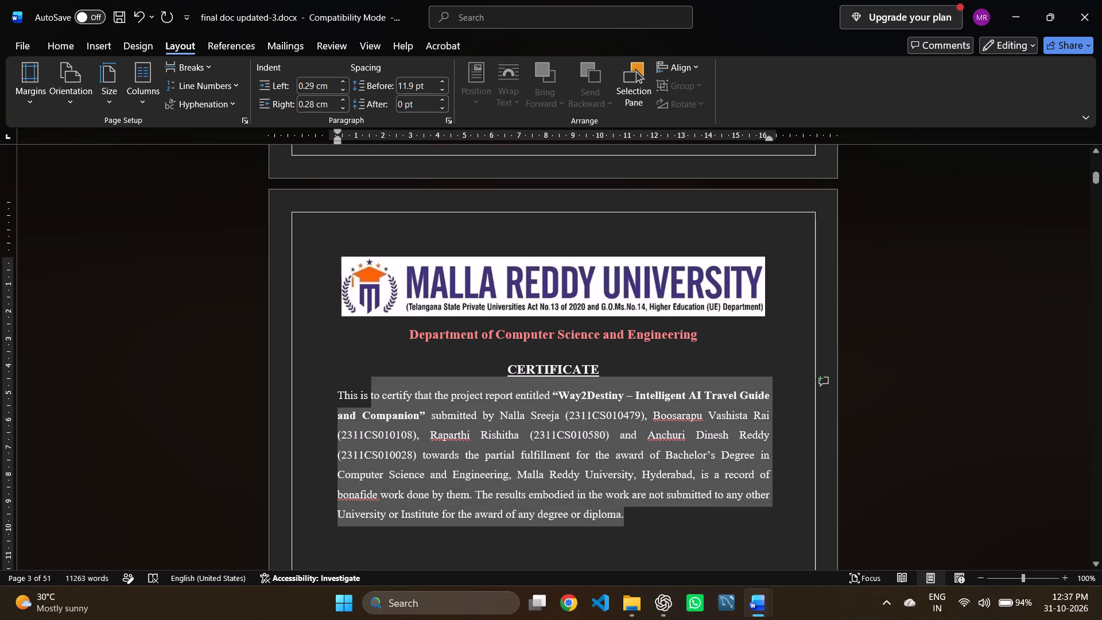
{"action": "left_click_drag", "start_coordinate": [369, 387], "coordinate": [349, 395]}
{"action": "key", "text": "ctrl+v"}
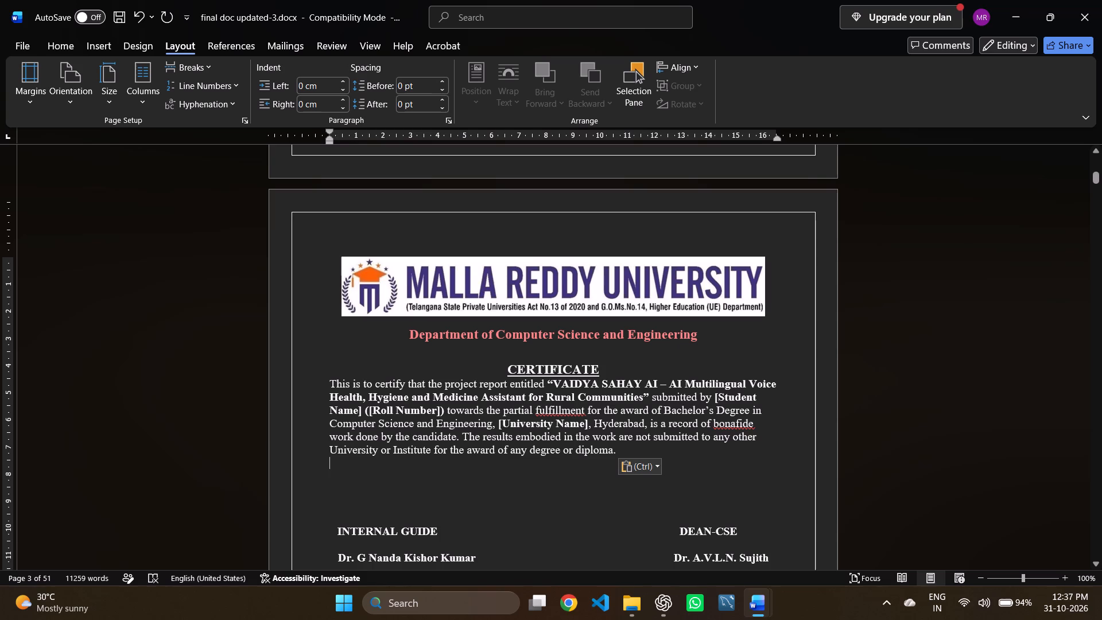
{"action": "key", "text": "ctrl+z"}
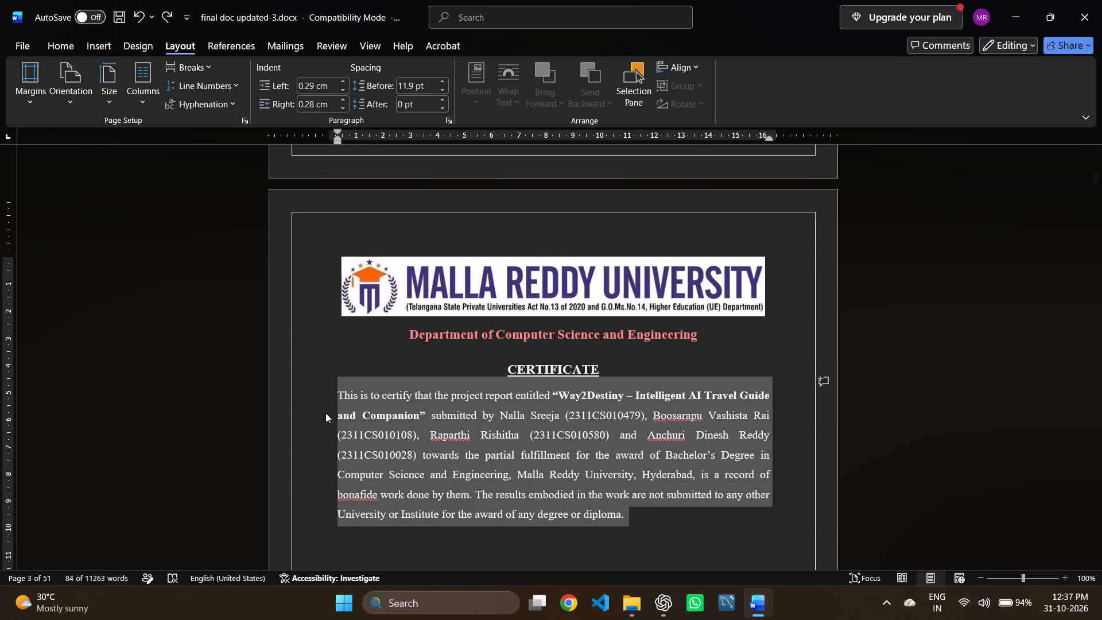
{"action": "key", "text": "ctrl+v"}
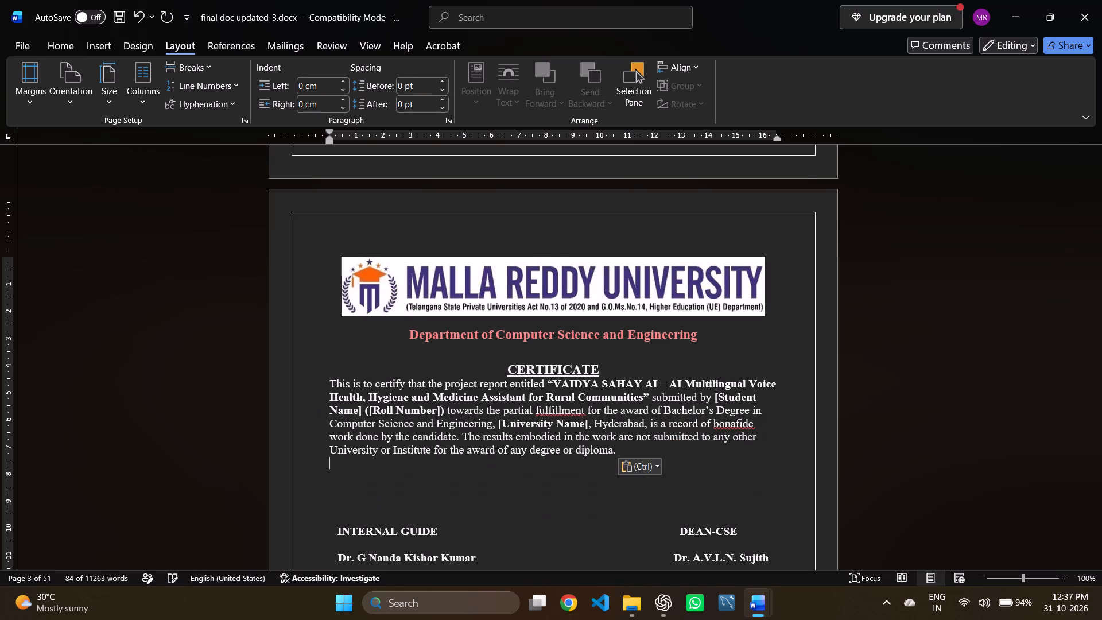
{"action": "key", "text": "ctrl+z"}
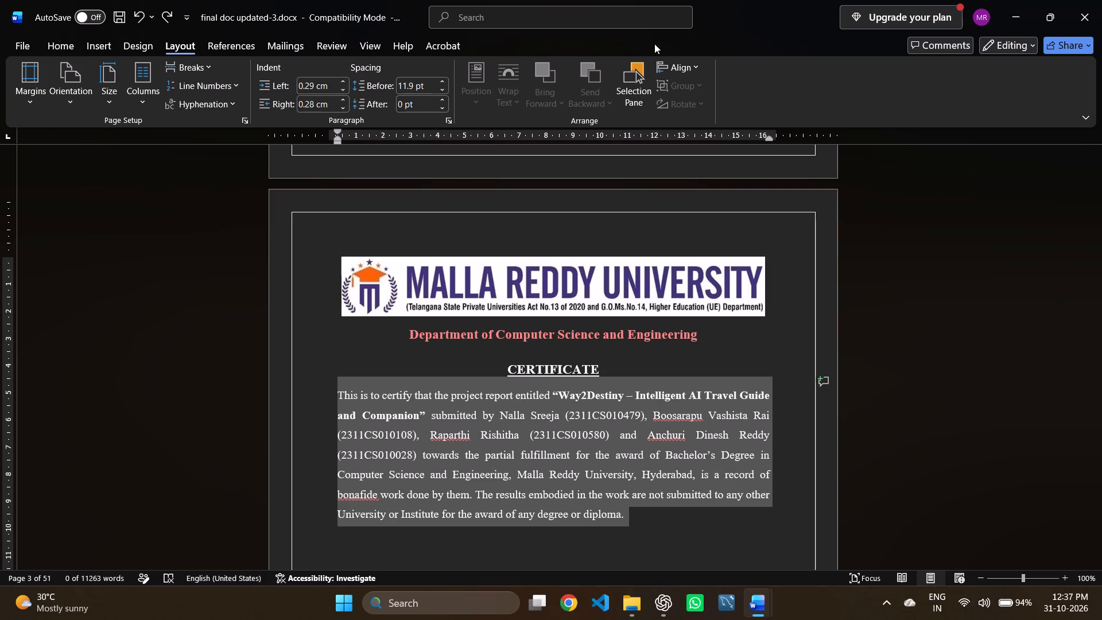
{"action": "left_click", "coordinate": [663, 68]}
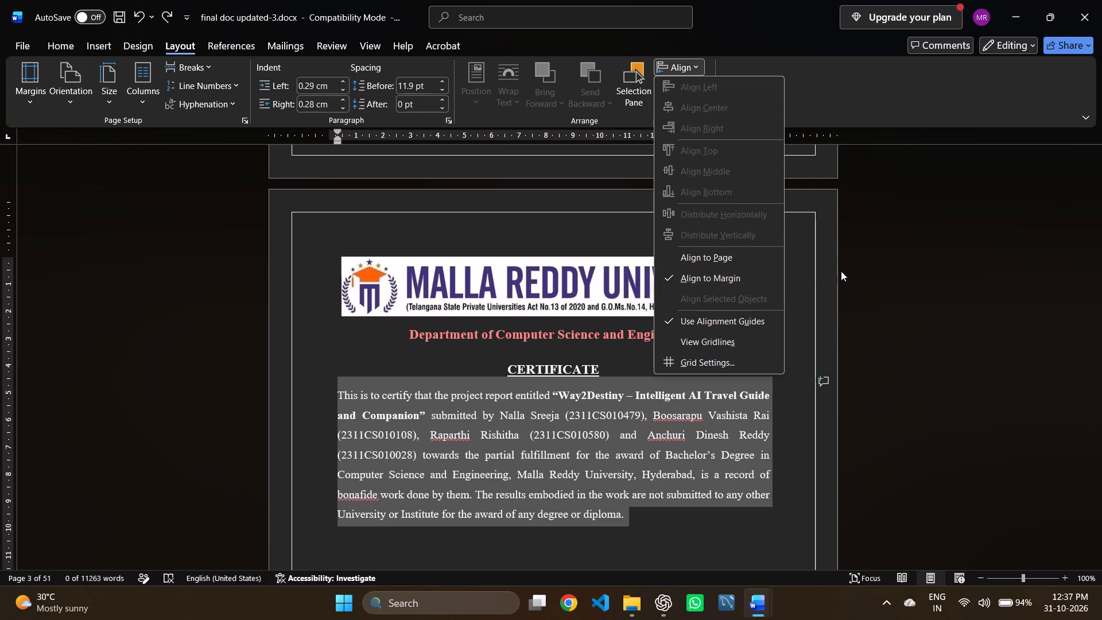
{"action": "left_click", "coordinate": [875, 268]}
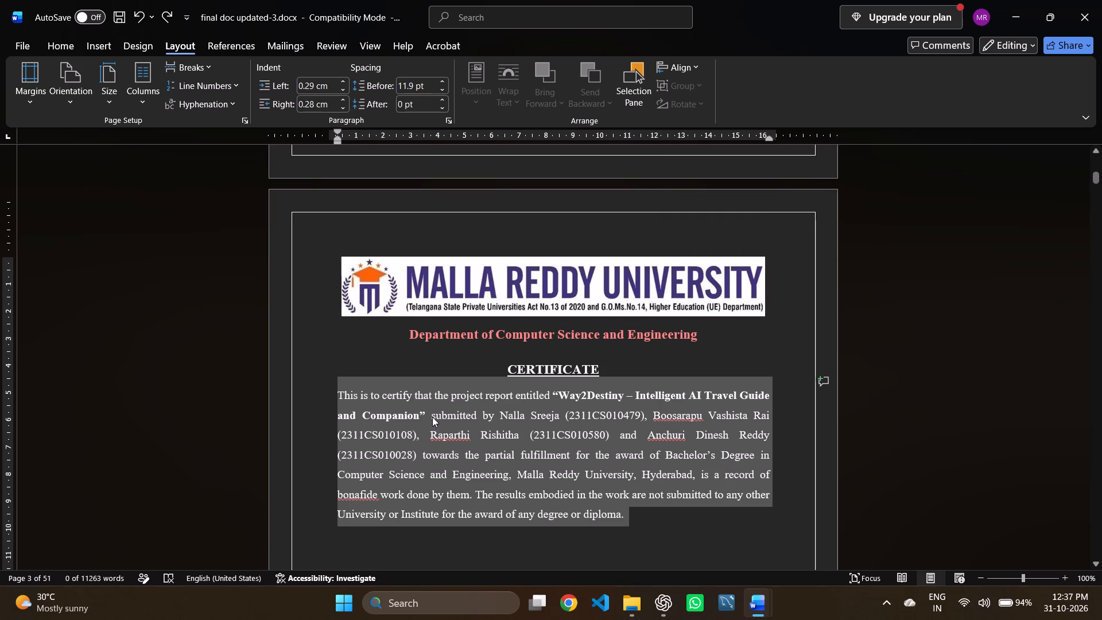
Replace the selected Way2Destiny certificate paragraph with the copied VAIDYA SAHAY AI certificate text.
{"action": "key", "text": "ctrl+v"}
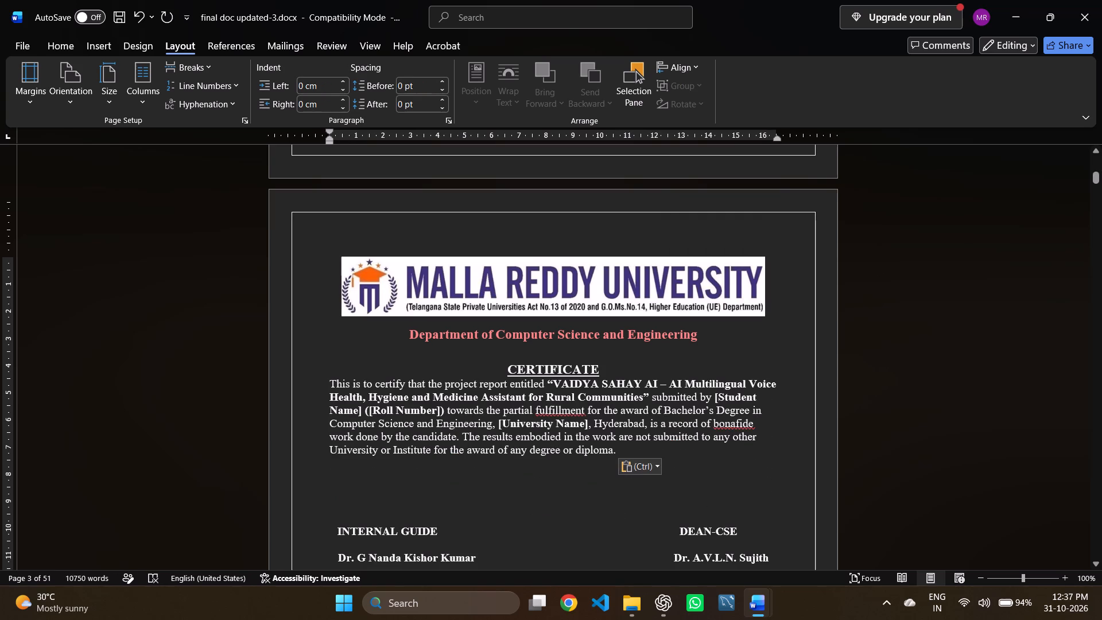
Set the spacing before the whole new certificate paragraph to 11.9 pt.
{"action": "left_click_drag", "start_coordinate": [328, 388], "coordinate": [377, 438]}
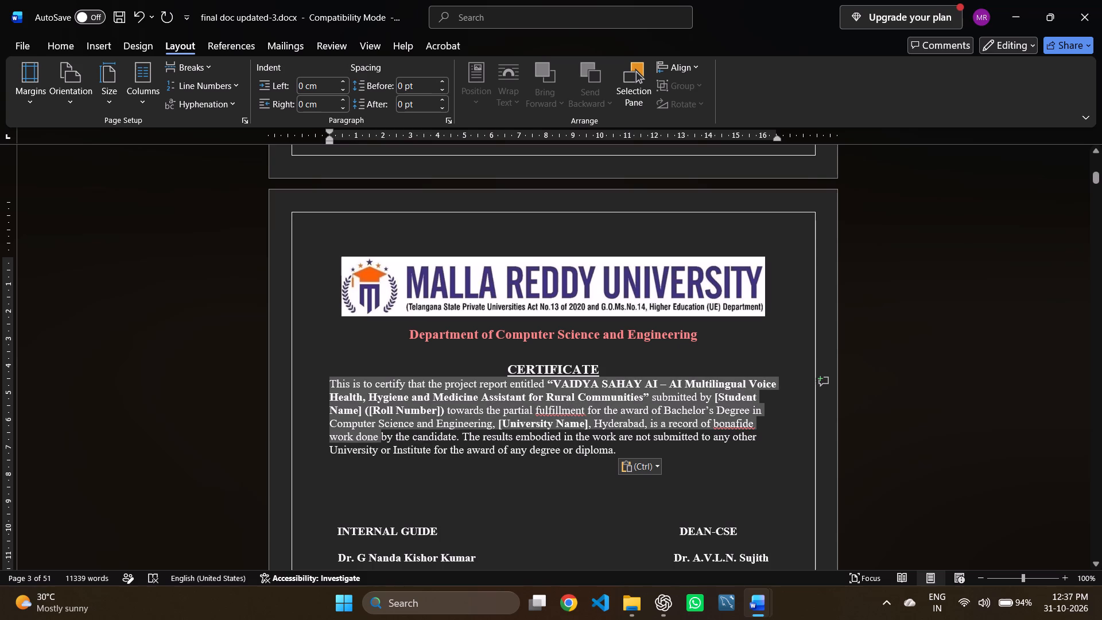
{"action": "left_click_drag", "start_coordinate": [377, 438], "coordinate": [625, 443]}
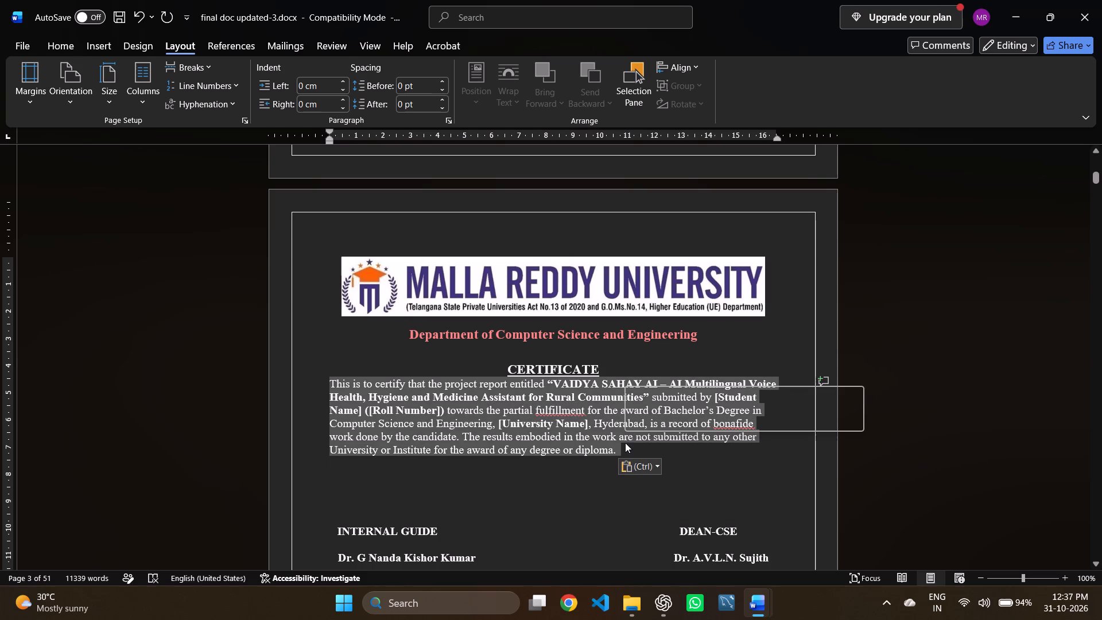
{"action": "left_click", "coordinate": [402, 86]}
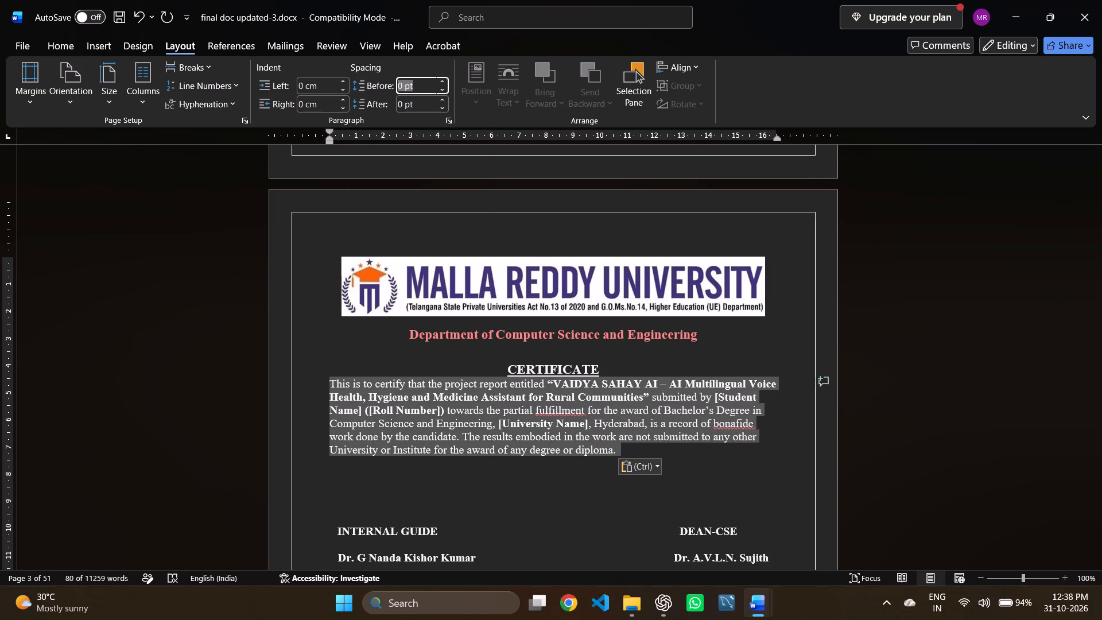
{"action": "type", "text": "11"}
{"action": "key", "text": "period"}
{"action": "key", "text": "9"}
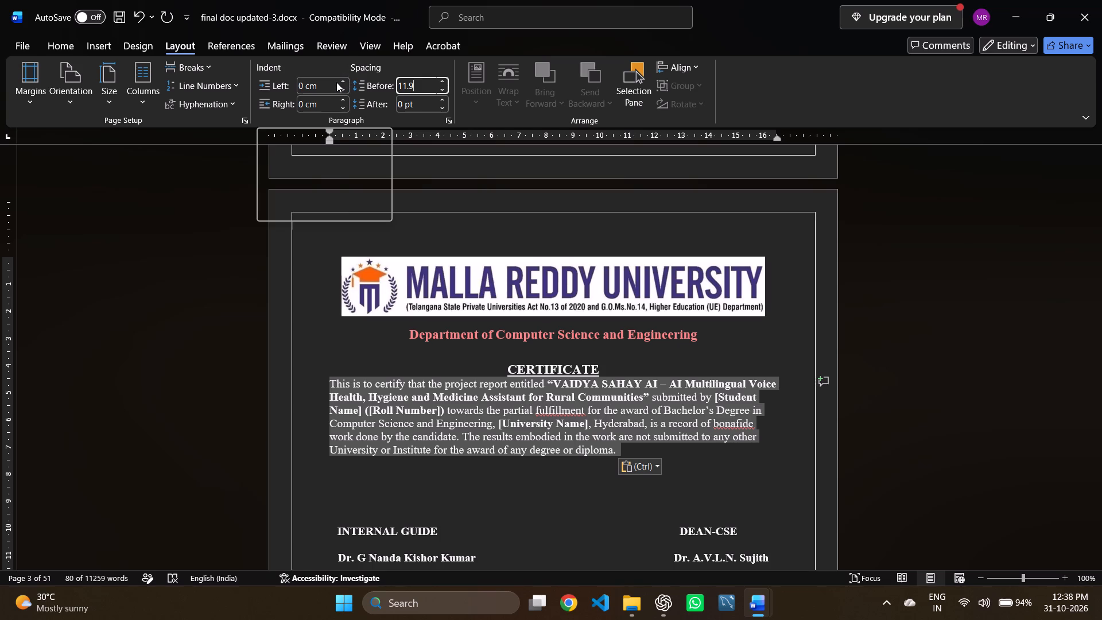
Set the left indent of the certificate paragraph to 0.28 cm.
{"action": "left_click", "coordinate": [314, 88]}
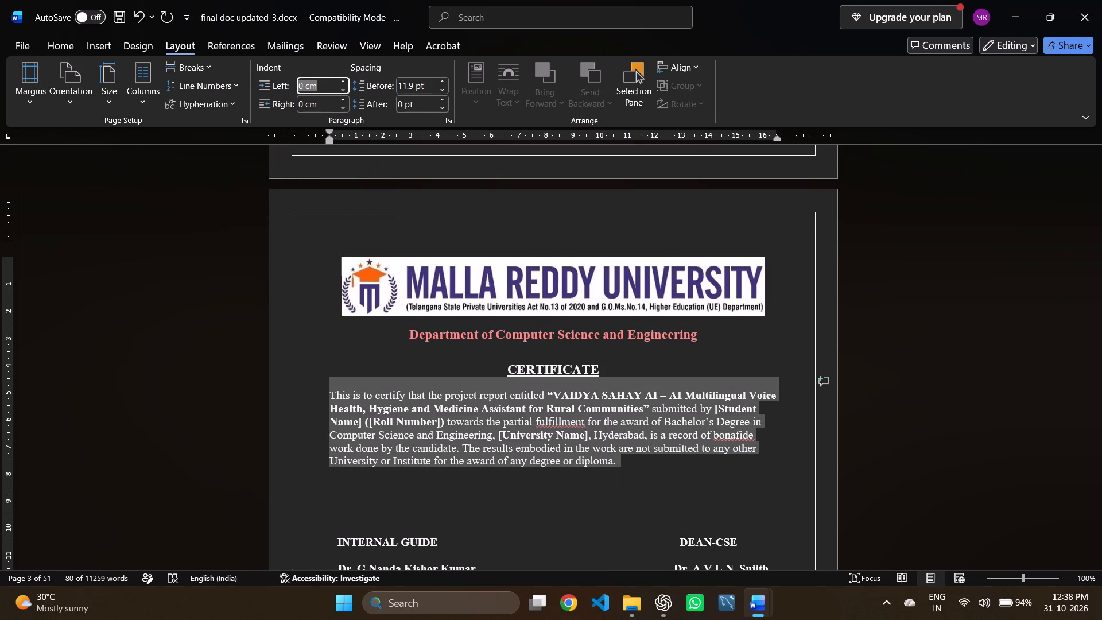
{"action": "key", "text": "0"}
{"action": "key", "text": "2"}
{"action": "key", "text": "8"}
{"action": "key", "text": "BackSpace"}
{"action": "key", "text": "BackSpace"}
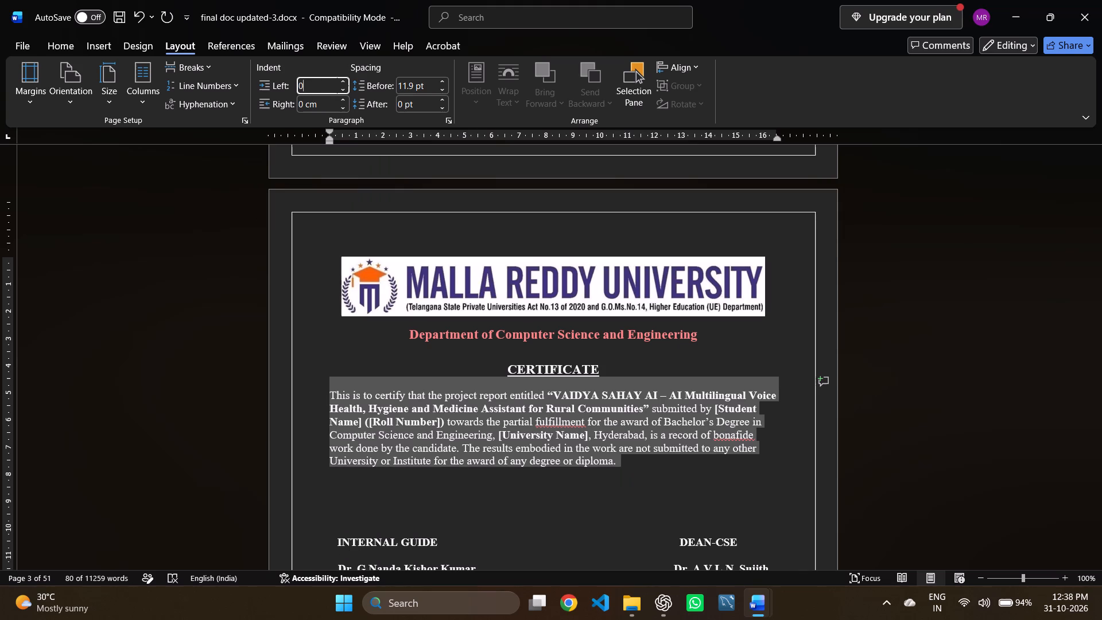
{"action": "key", "text": "period"}
{"action": "type", "text": "28"}
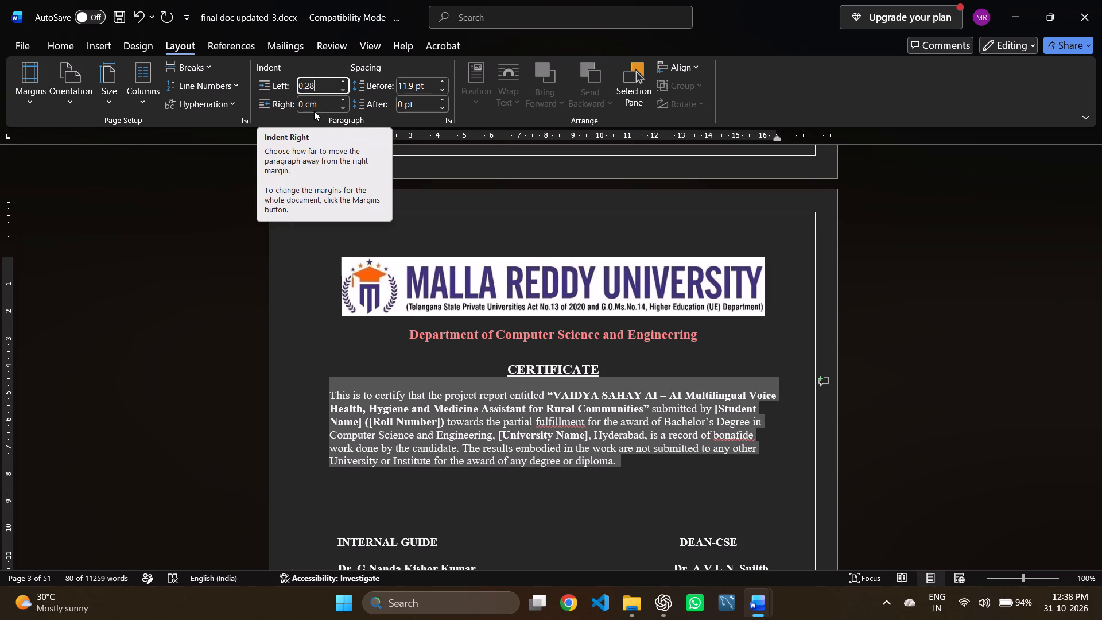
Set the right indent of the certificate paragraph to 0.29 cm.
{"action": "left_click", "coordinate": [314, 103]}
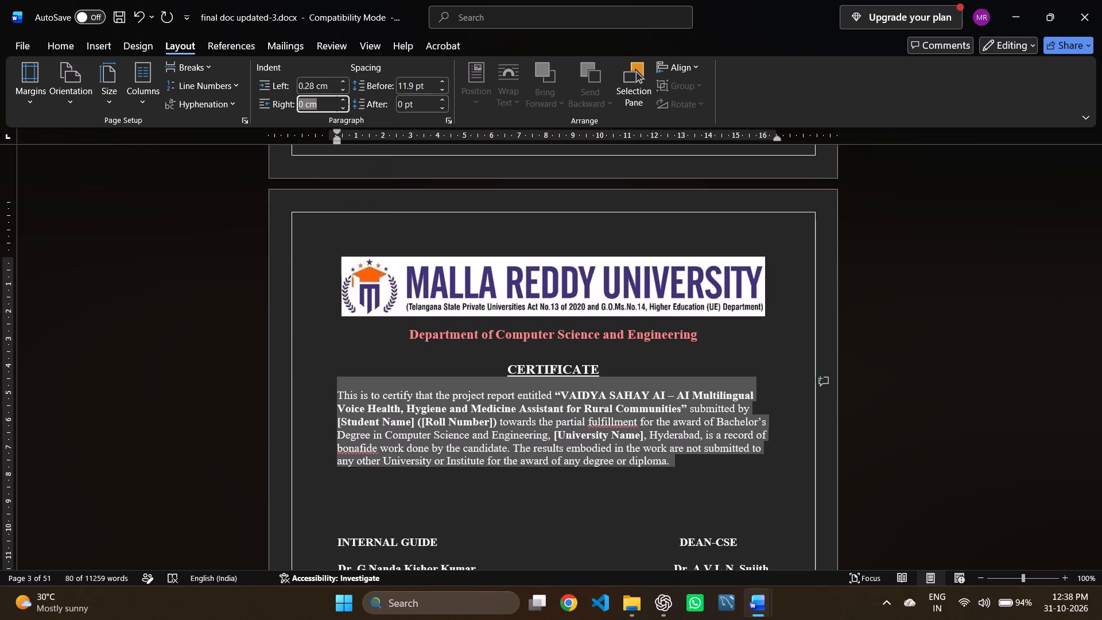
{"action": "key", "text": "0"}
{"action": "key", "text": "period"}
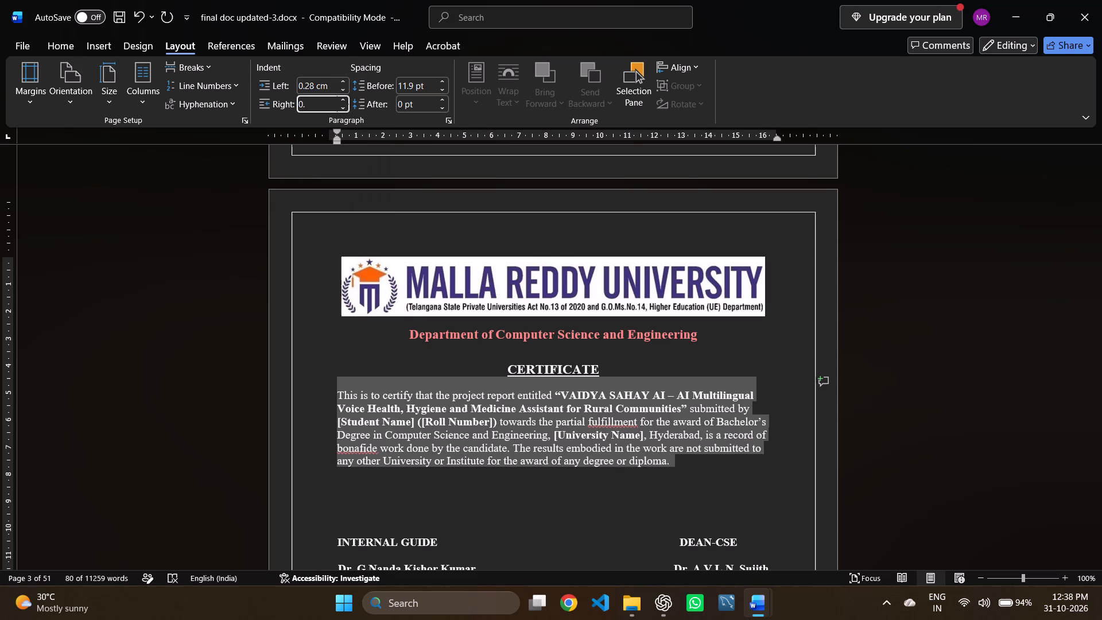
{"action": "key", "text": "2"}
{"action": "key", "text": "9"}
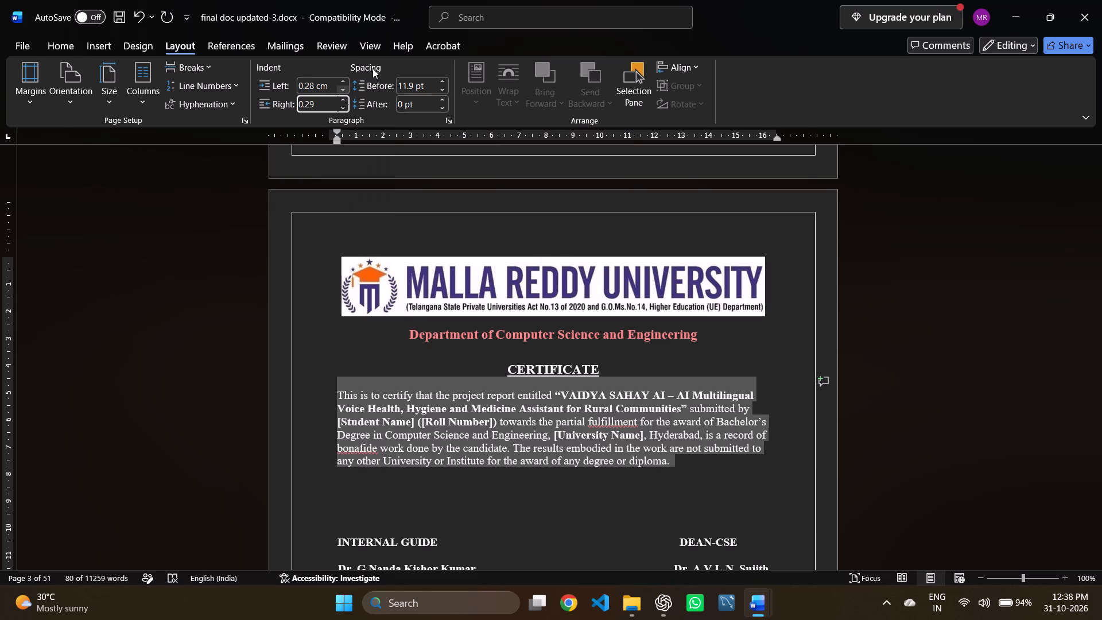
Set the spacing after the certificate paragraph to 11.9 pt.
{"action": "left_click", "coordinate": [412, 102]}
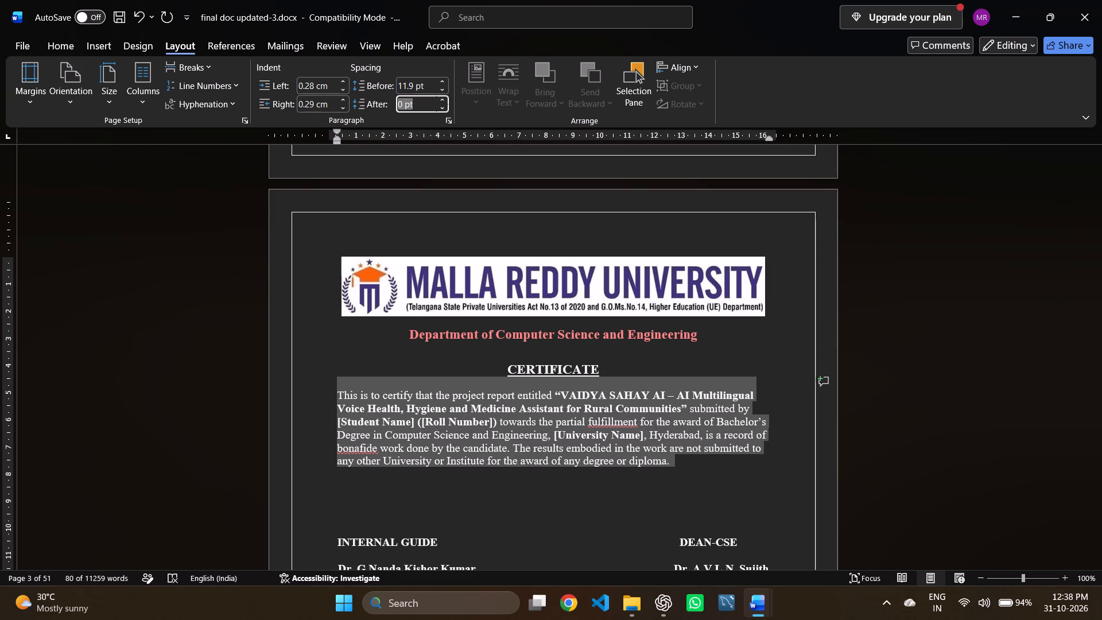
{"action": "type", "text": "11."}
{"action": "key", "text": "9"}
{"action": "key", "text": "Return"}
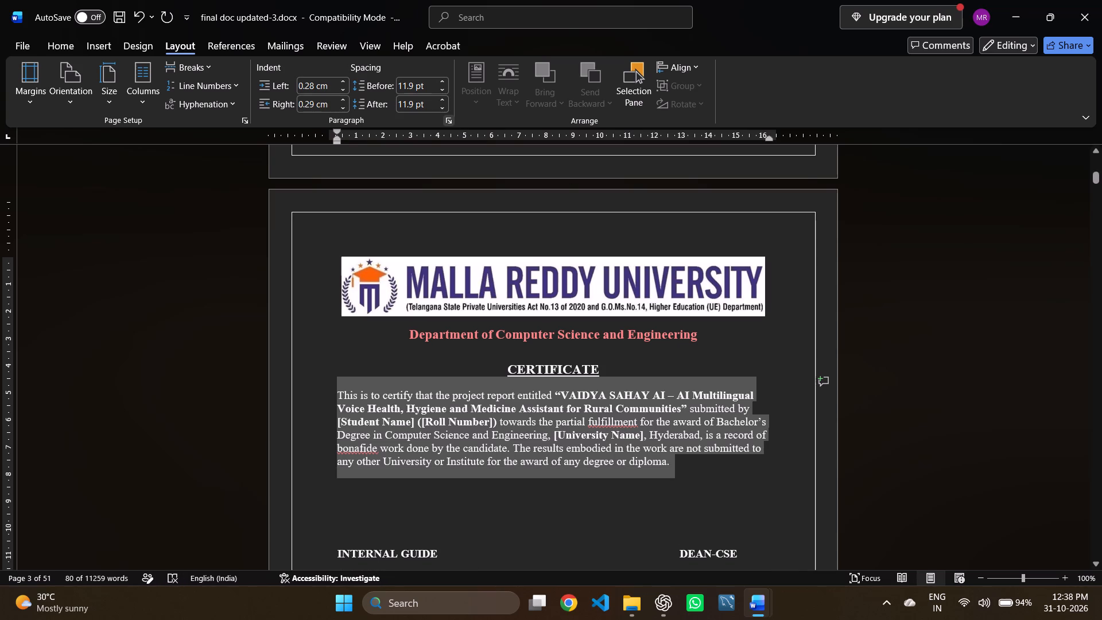
Try different spacing values after the certificate paragraph, settling on 6 pt.
{"action": "scroll", "coordinate": [694, 378], "scroll_direction": "down", "scroll_amount": 1}
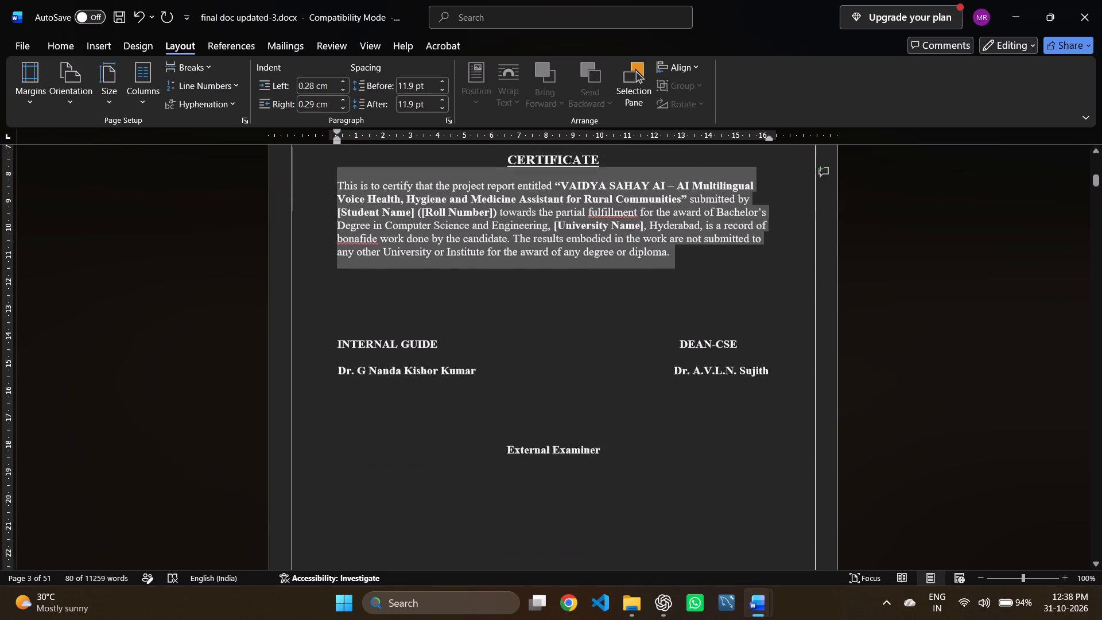
{"action": "scroll", "coordinate": [694, 378], "scroll_direction": "down", "scroll_amount": 1}
{"action": "scroll", "coordinate": [694, 378], "scroll_direction": "up", "scroll_amount": 2}
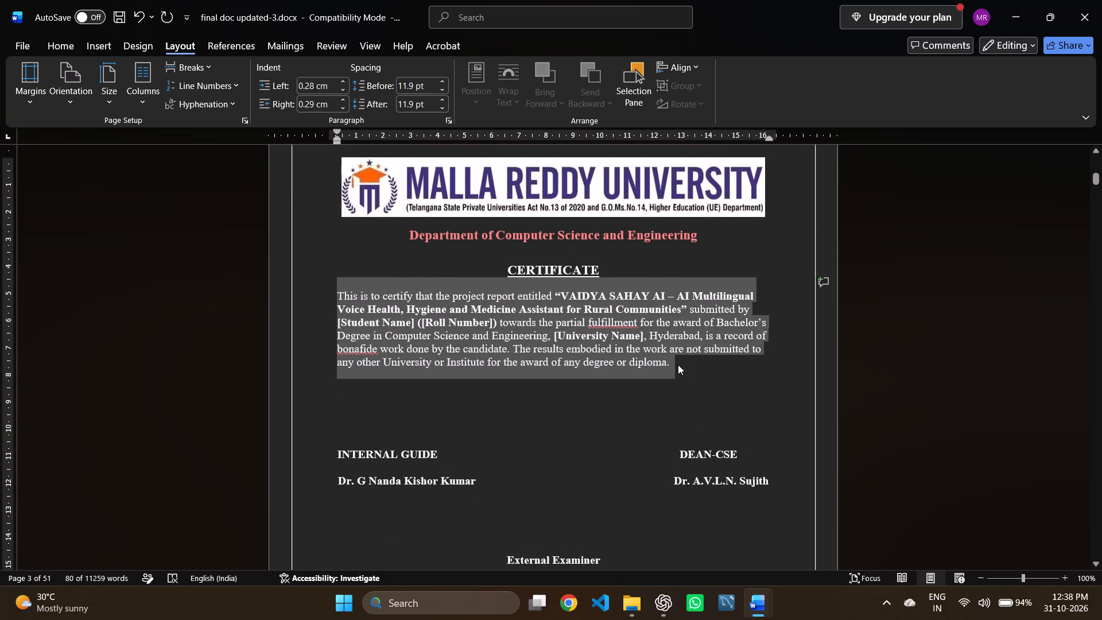
{"action": "left_click", "coordinate": [440, 107]}
{"action": "double_click", "coordinate": [440, 107]}
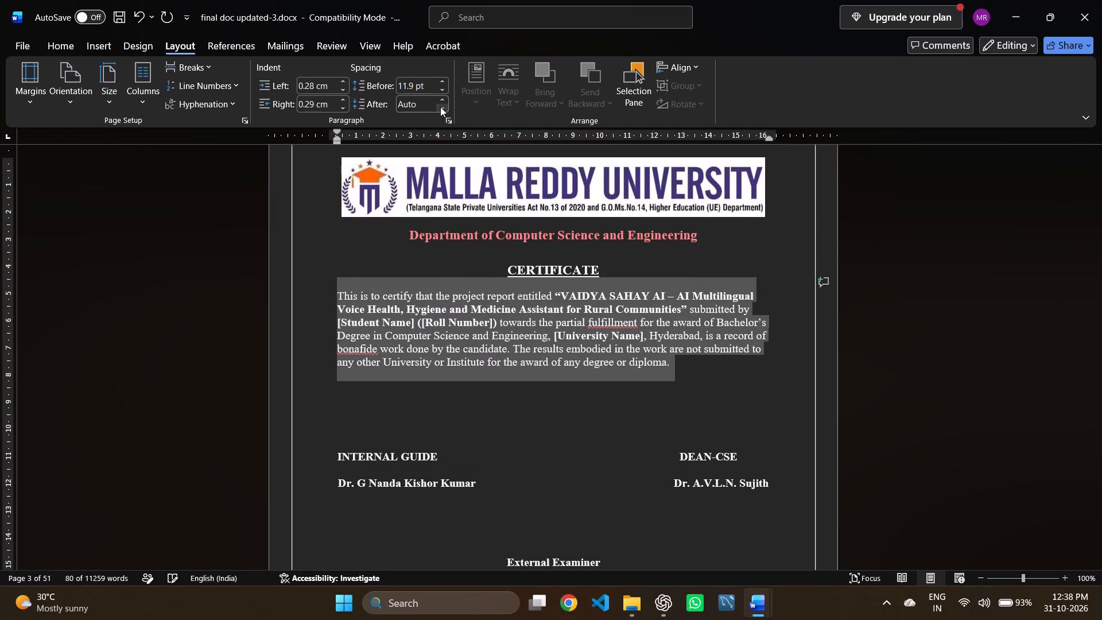
{"action": "left_click", "coordinate": [441, 104]}
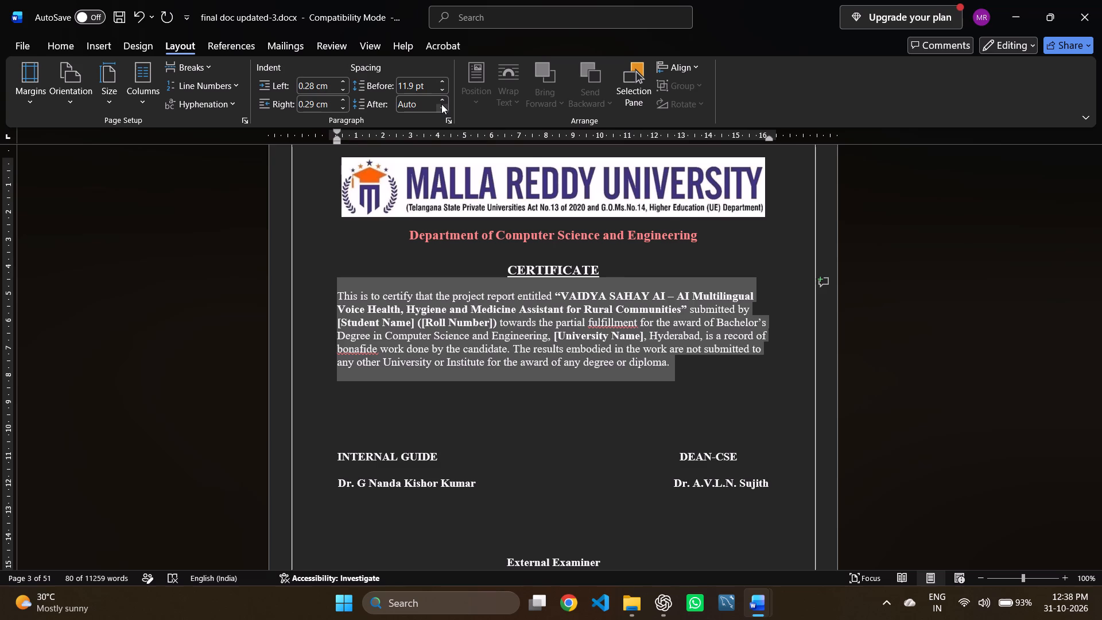
{"action": "left_click", "coordinate": [441, 96]}
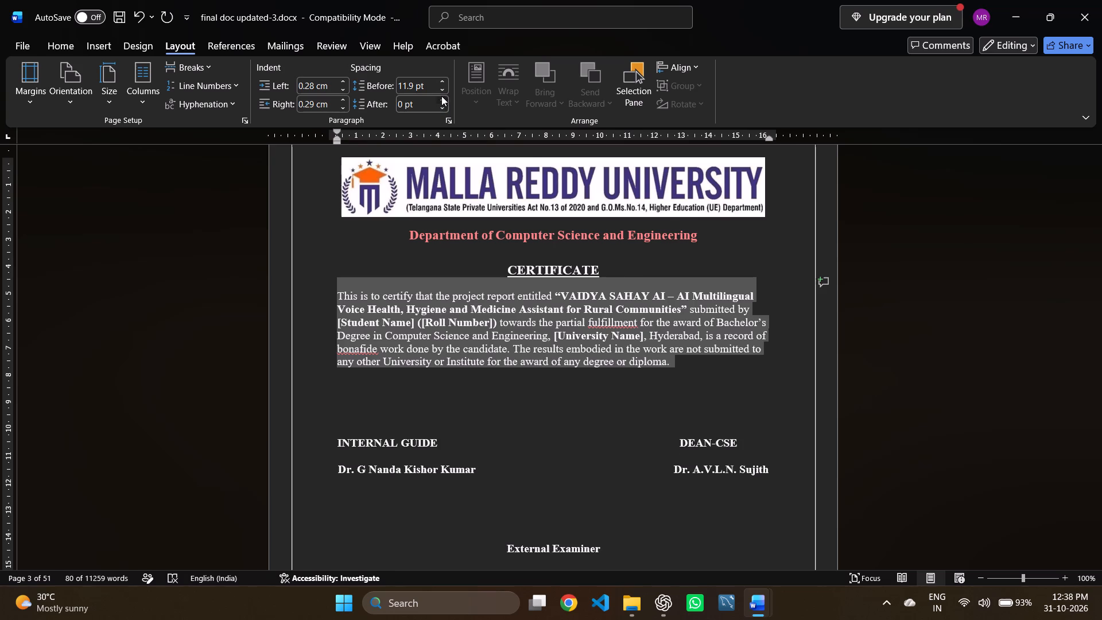
{"action": "left_click", "coordinate": [441, 96]}
{"action": "left_click", "coordinate": [441, 96]}
{"action": "left_click", "coordinate": [441, 96]}
{"action": "left_click", "coordinate": [441, 96]}
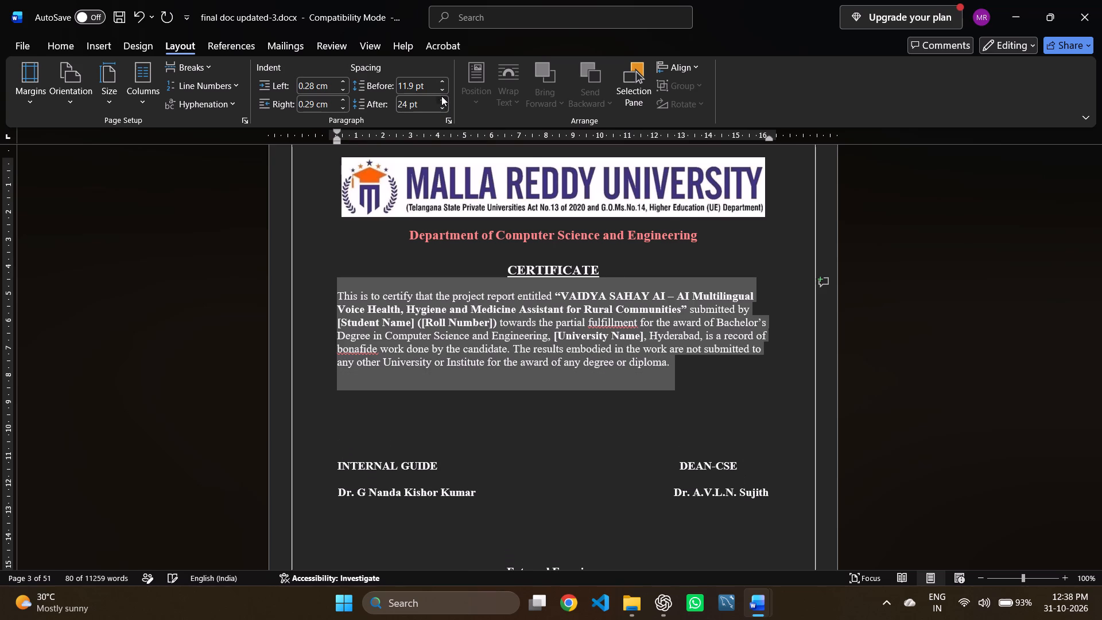
{"action": "left_click", "coordinate": [441, 96]}
{"action": "triple_click", "coordinate": [441, 96]}
{"action": "triple_click", "coordinate": [441, 96]}
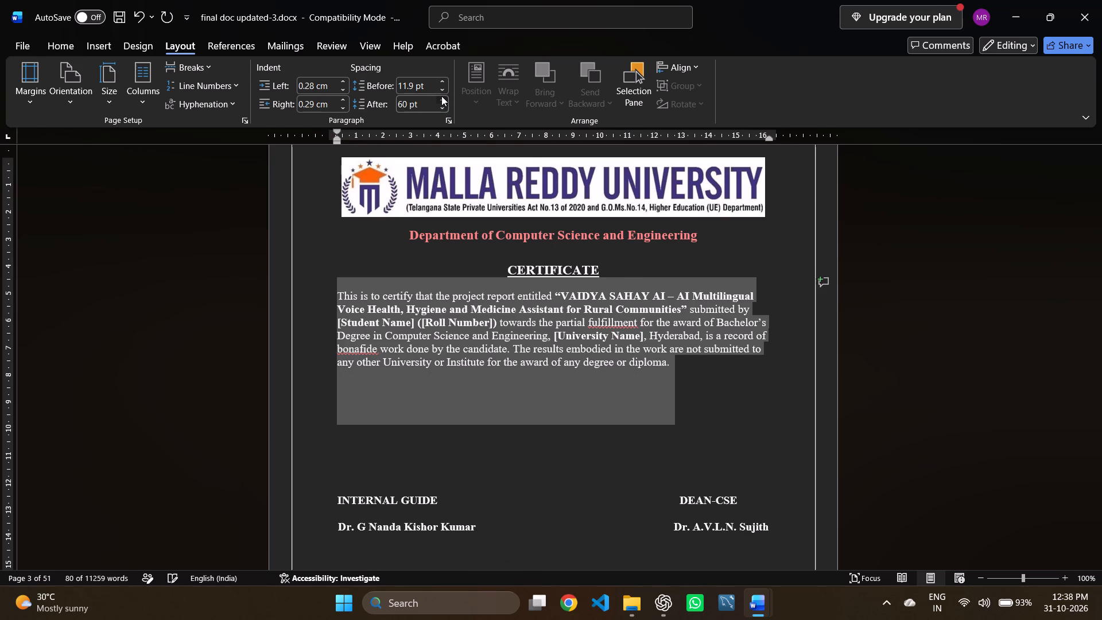
{"action": "left_click", "coordinate": [441, 96]}
{"action": "triple_click", "coordinate": [441, 107]}
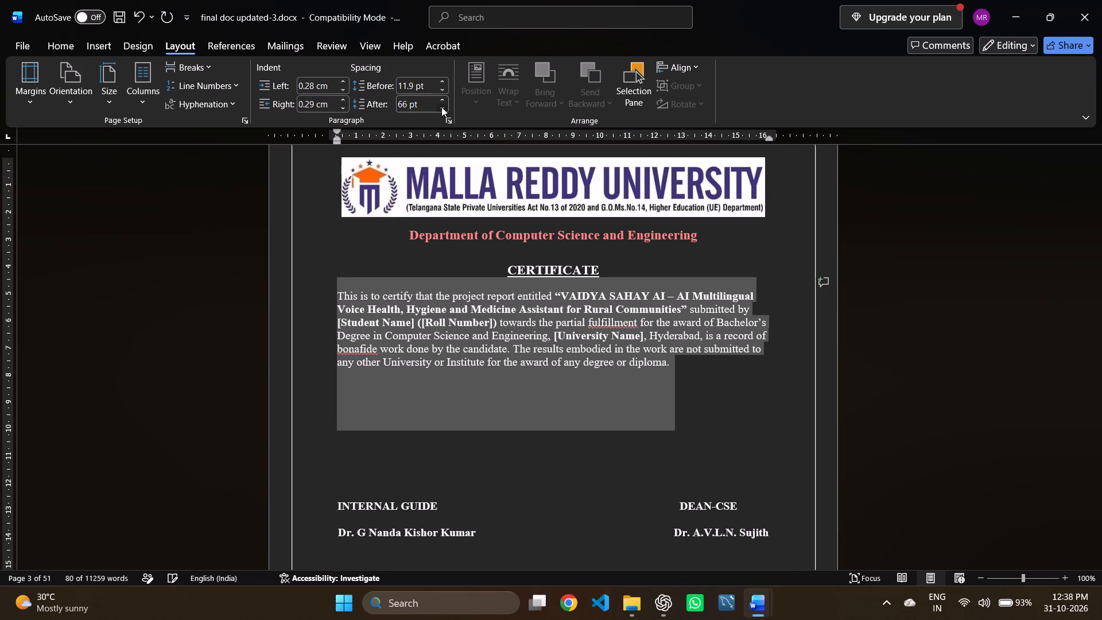
{"action": "triple_click", "coordinate": [441, 107]}
{"action": "triple_click", "coordinate": [441, 107]}
{"action": "double_click", "coordinate": [441, 107]}
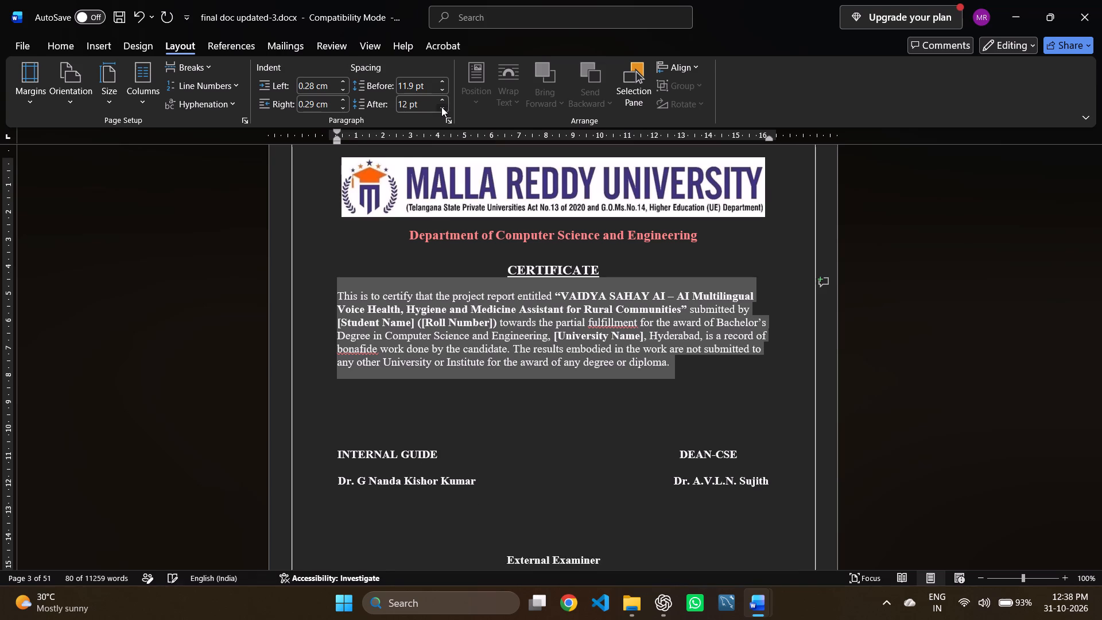
Adjust the spacing before the certificate paragraph, settling on 12 pt.
{"action": "triple_click", "coordinate": [438, 86]}
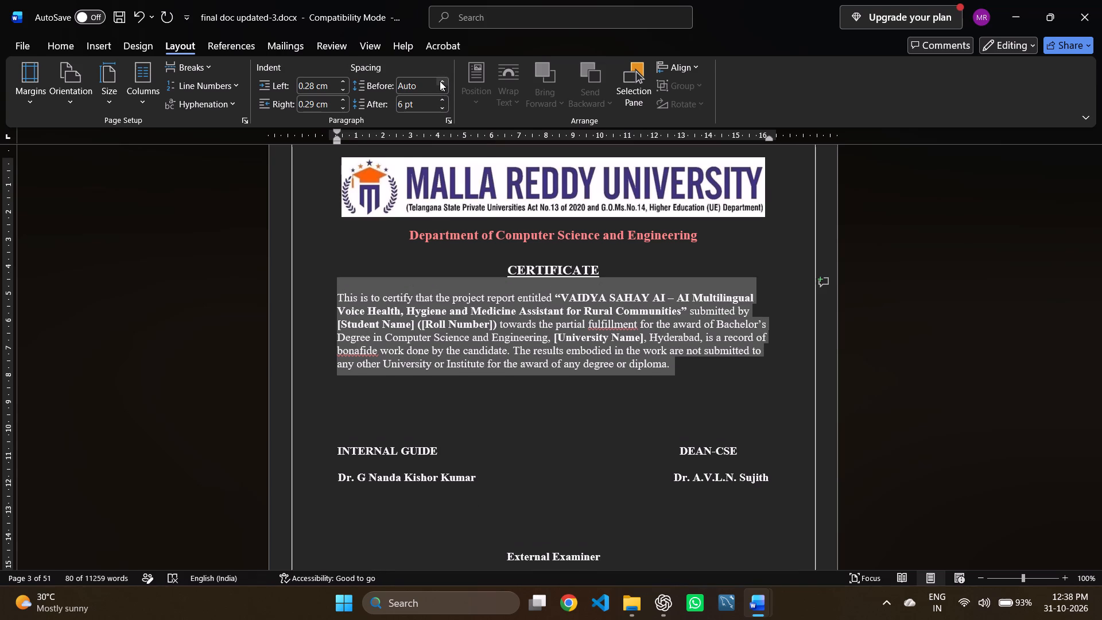
{"action": "triple_click", "coordinate": [440, 81]}
{"action": "triple_click", "coordinate": [440, 81]}
{"action": "left_click", "coordinate": [440, 81]}
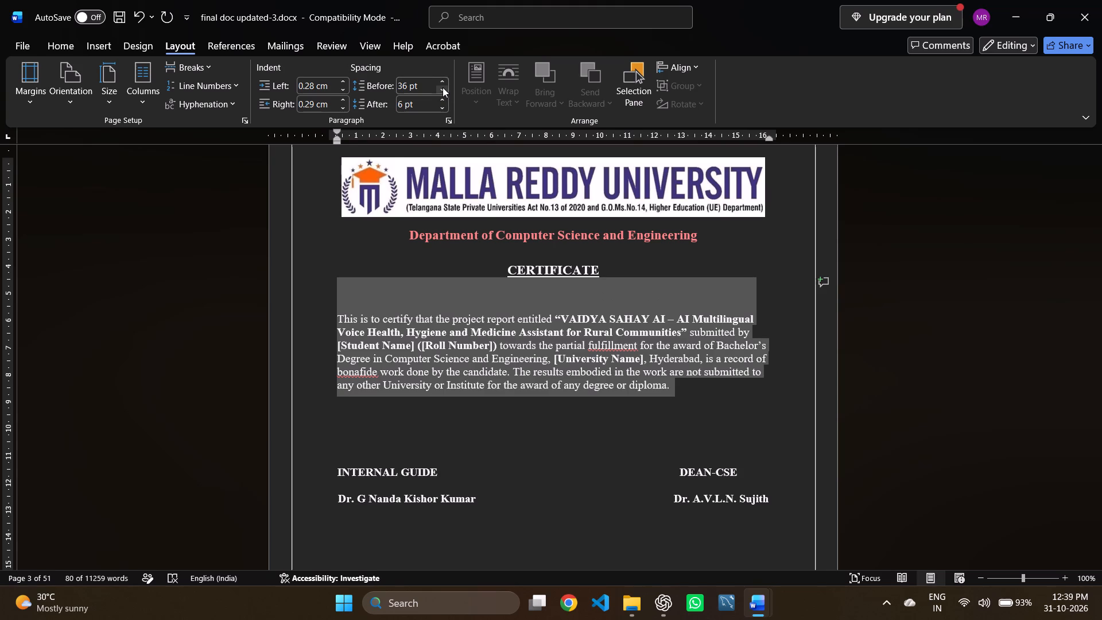
{"action": "triple_click", "coordinate": [443, 87]}
{"action": "left_click", "coordinate": [443, 87]}
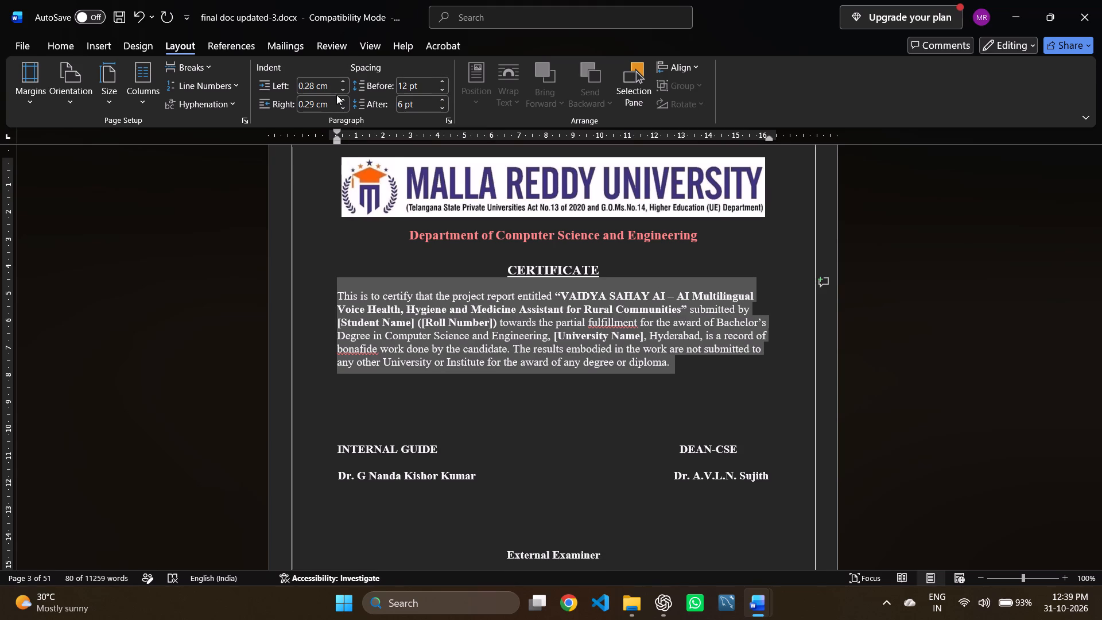
Adjust the left indent of the certificate paragraph to 0.3 cm.
{"action": "double_click", "coordinate": [342, 90]}
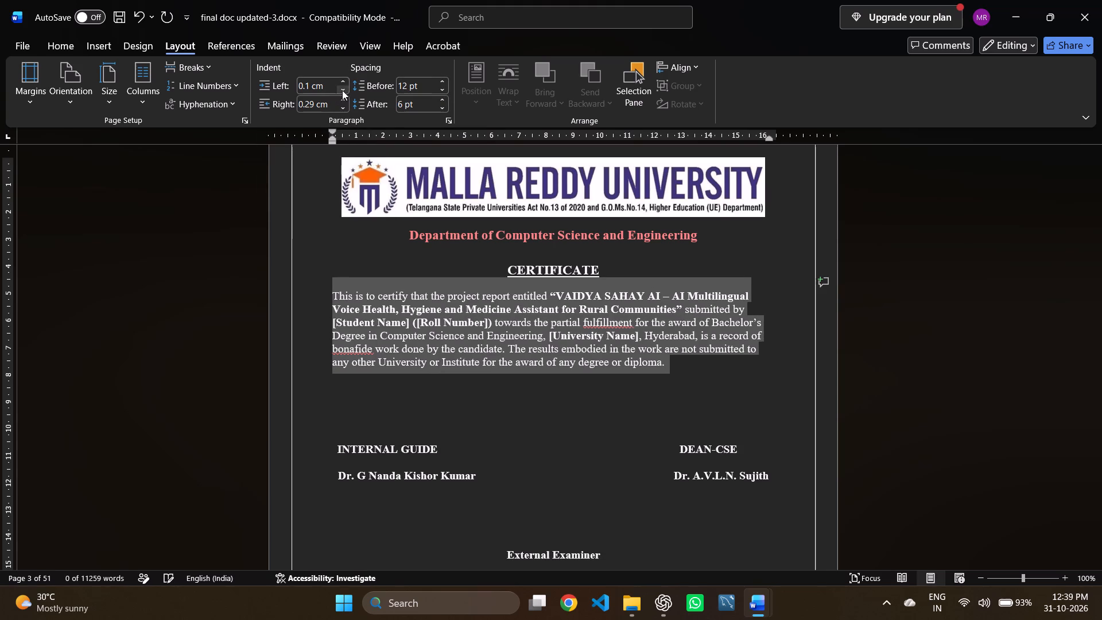
{"action": "double_click", "coordinate": [342, 82]}
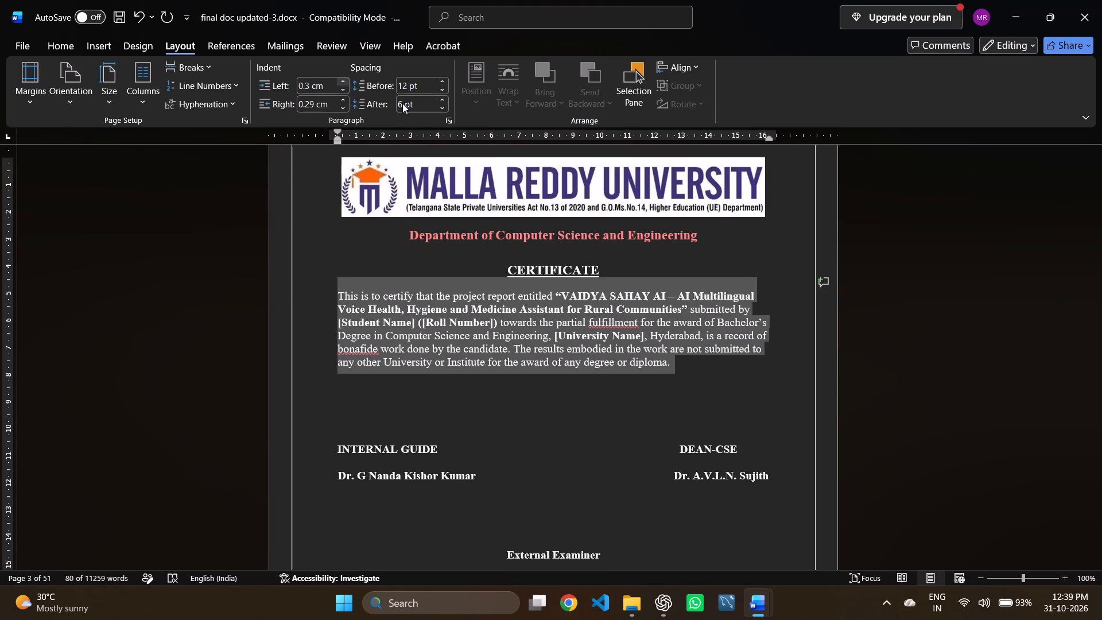
Try negative and positive right indents on the certificate paragraph, settling on 0.3 cm.
{"action": "triple_click", "coordinate": [346, 107]}
{"action": "left_click", "coordinate": [346, 107]}
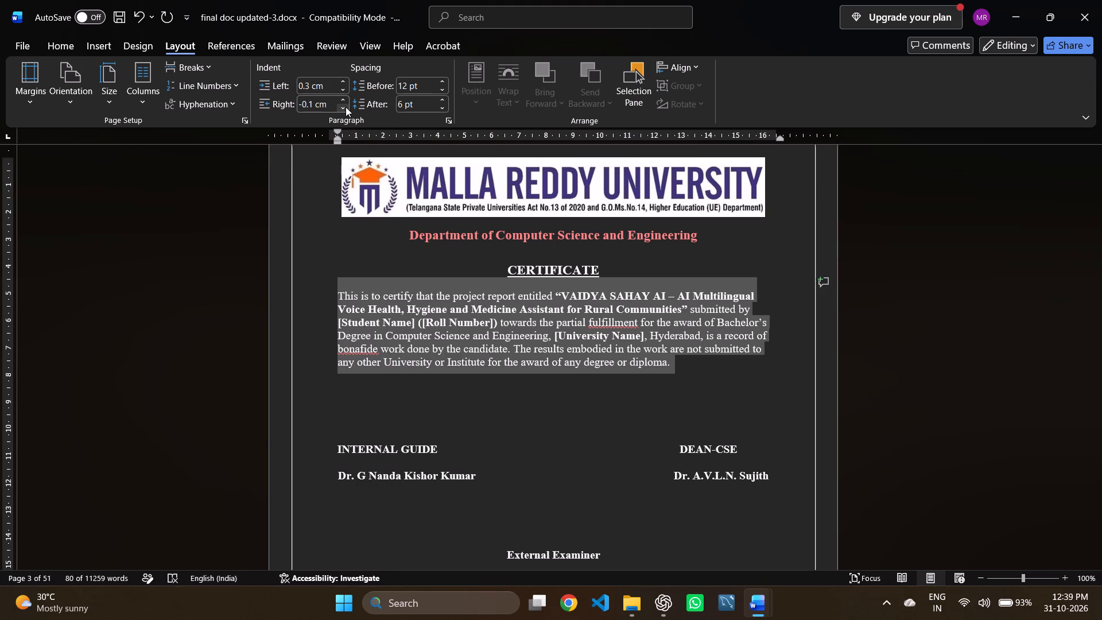
{"action": "triple_click", "coordinate": [346, 107]}
{"action": "double_click", "coordinate": [346, 107]}
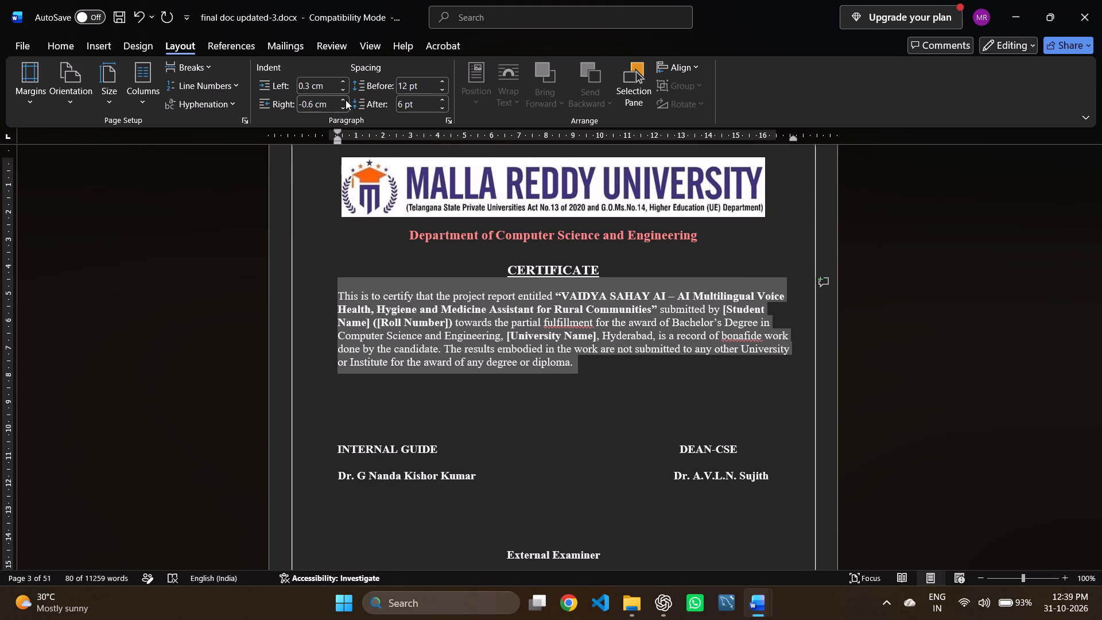
{"action": "triple_click", "coordinate": [342, 100]}
{"action": "triple_click", "coordinate": [342, 100]}
{"action": "left_click", "coordinate": [342, 100]}
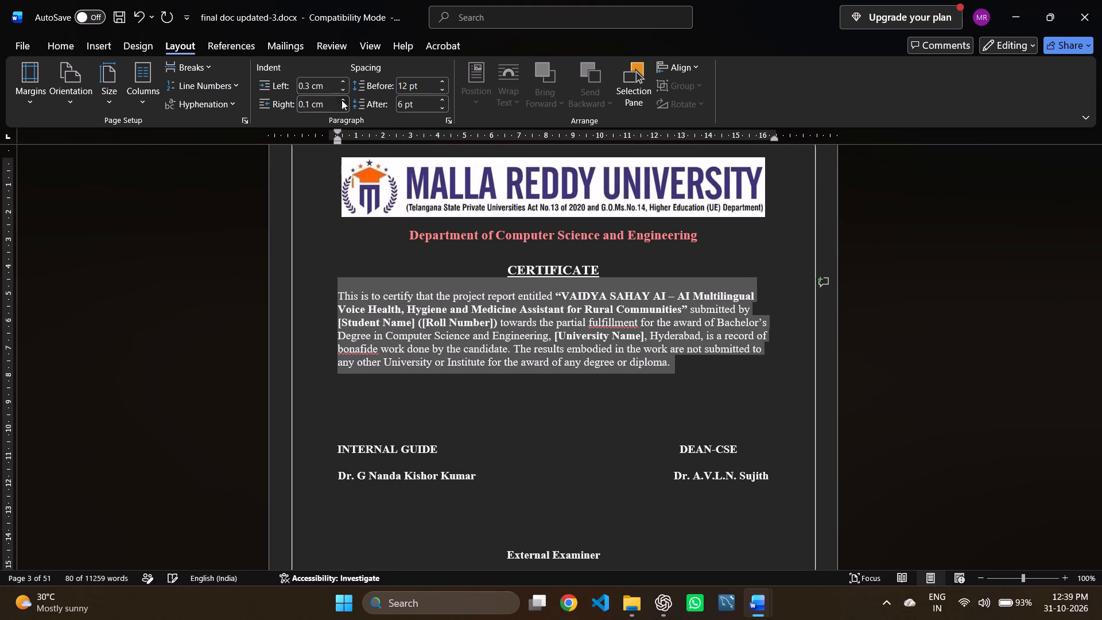
{"action": "double_click", "coordinate": [342, 100]}
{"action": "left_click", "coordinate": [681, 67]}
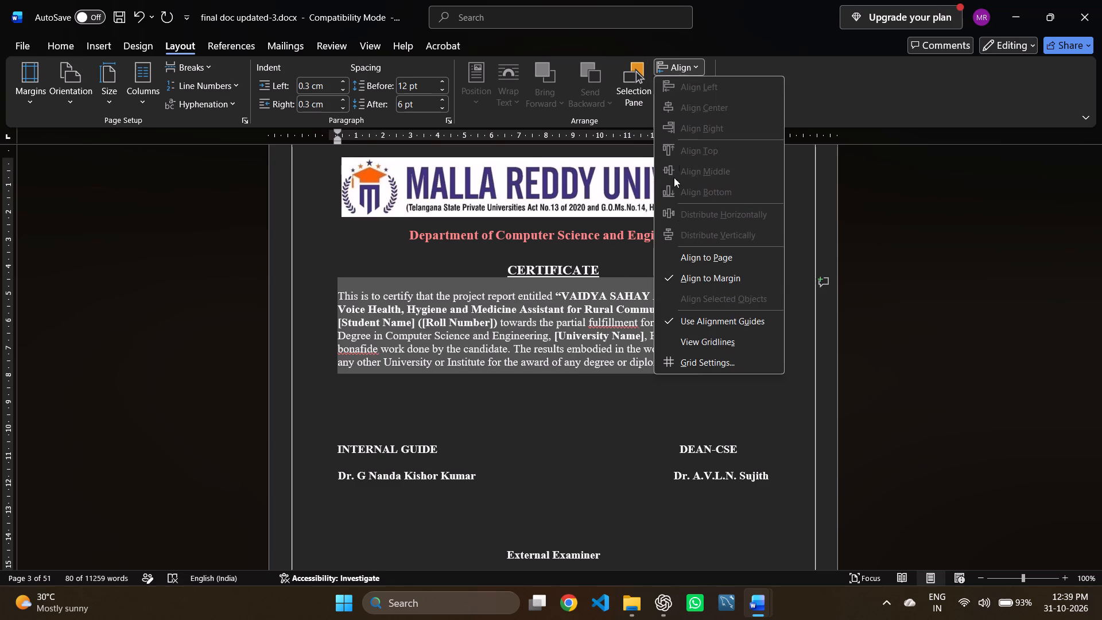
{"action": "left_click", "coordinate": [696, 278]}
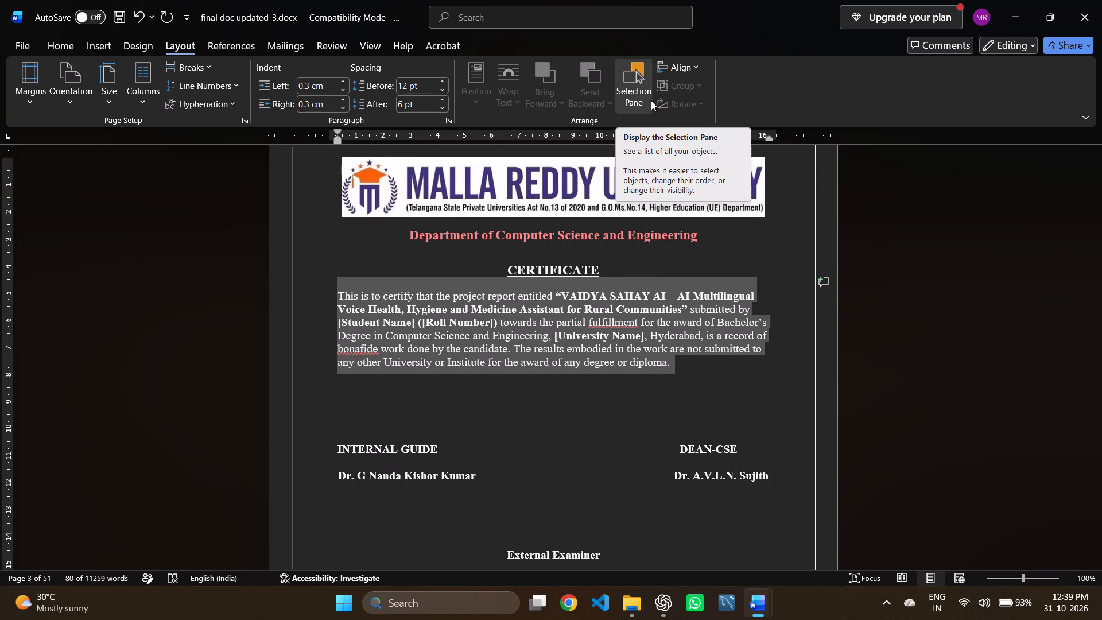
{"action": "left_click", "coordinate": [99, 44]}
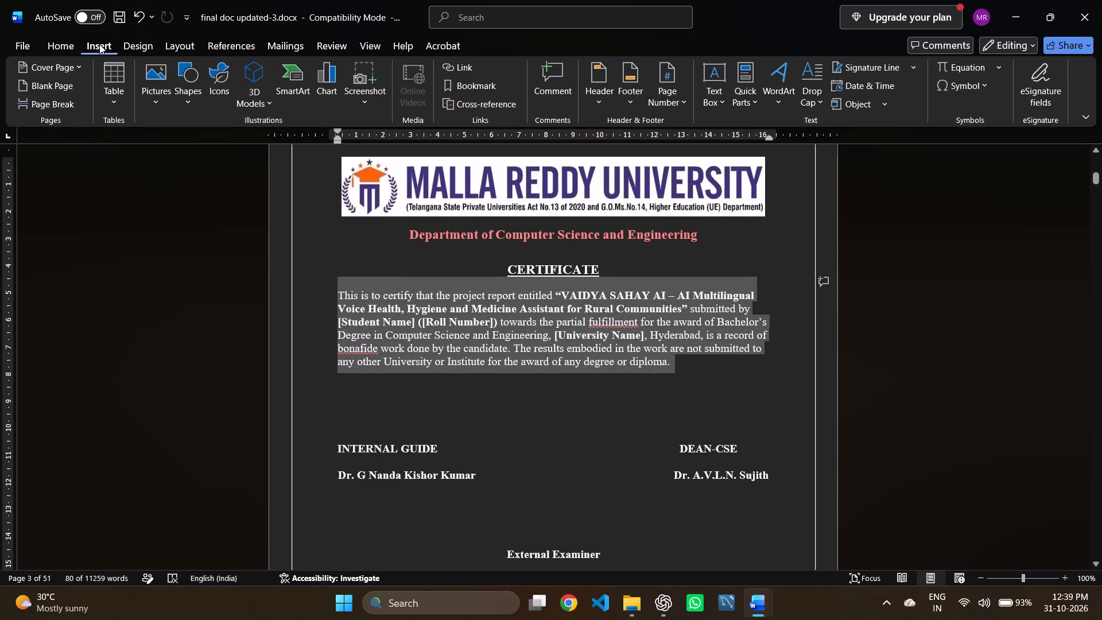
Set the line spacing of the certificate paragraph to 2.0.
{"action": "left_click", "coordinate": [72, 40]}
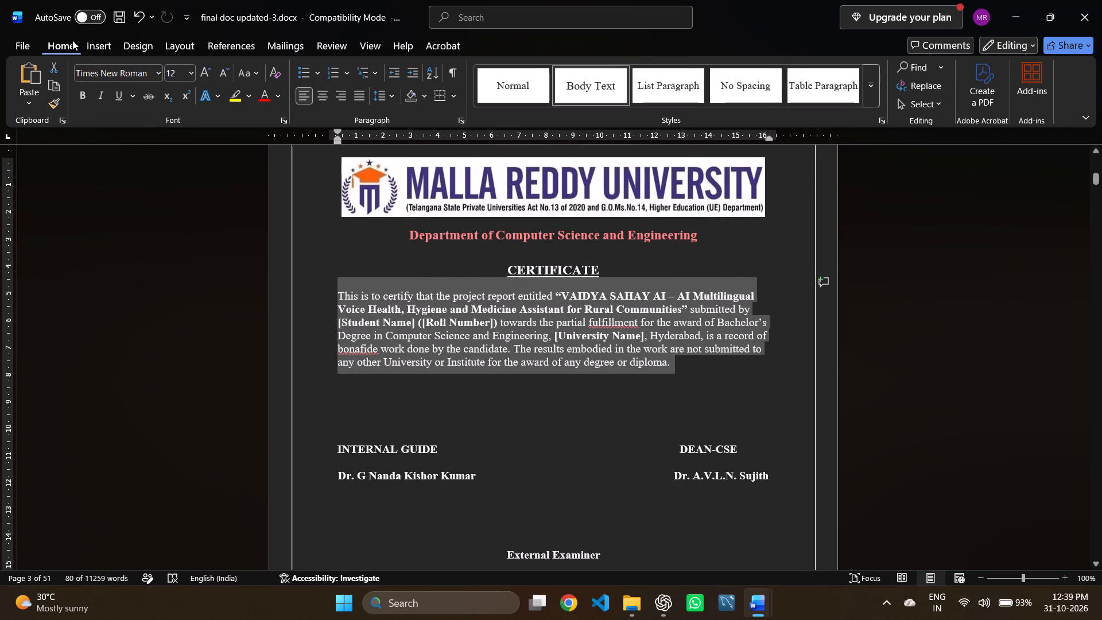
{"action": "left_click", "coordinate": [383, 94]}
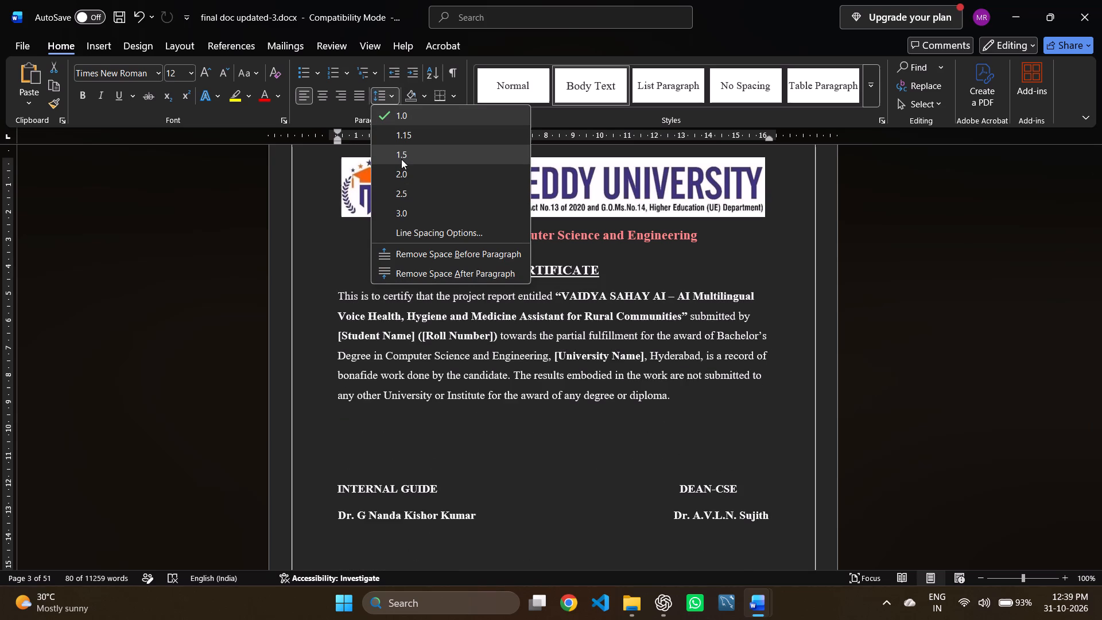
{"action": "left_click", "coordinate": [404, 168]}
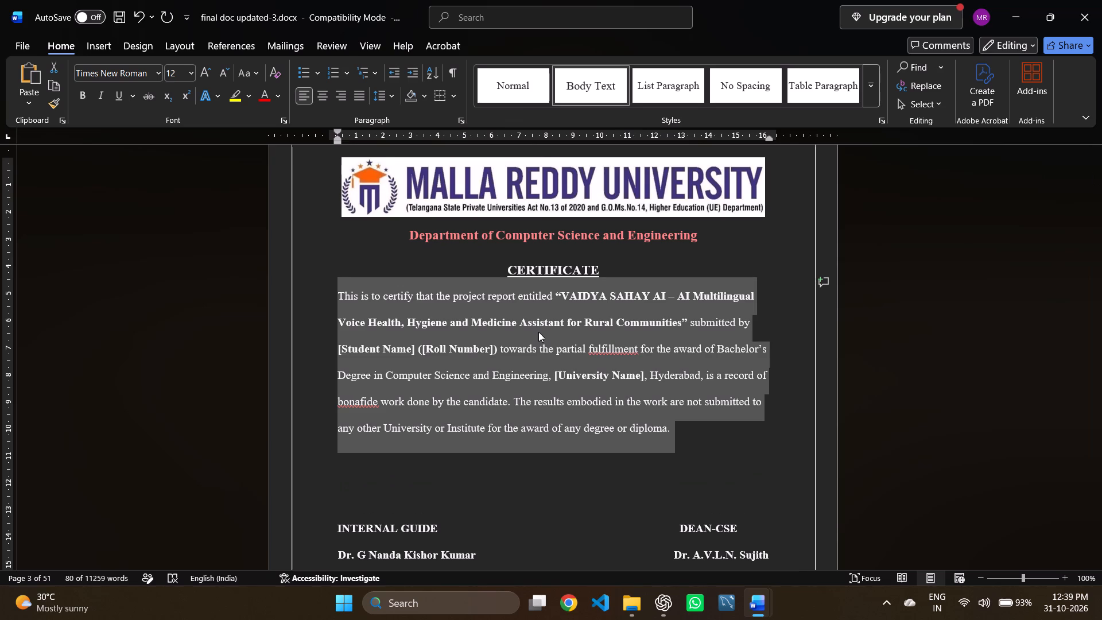
Justify the certificate paragraph's text.
{"action": "left_click", "coordinate": [360, 98]}
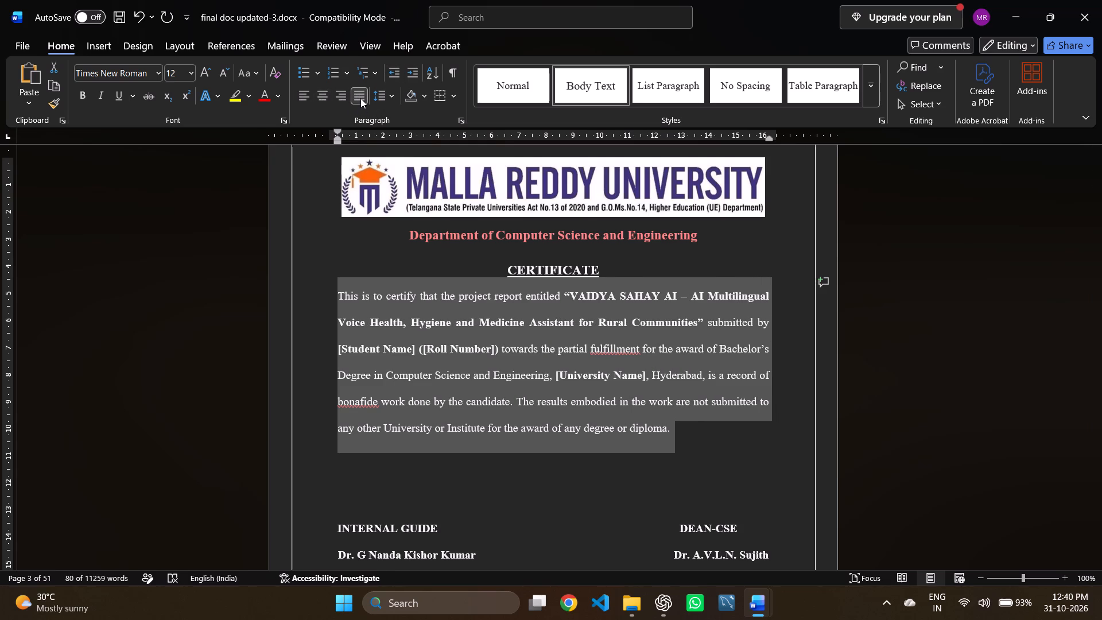
Set the line spacing of the certificate paragraph to 1.5 and deselect the text.
{"action": "left_click", "coordinate": [384, 96]}
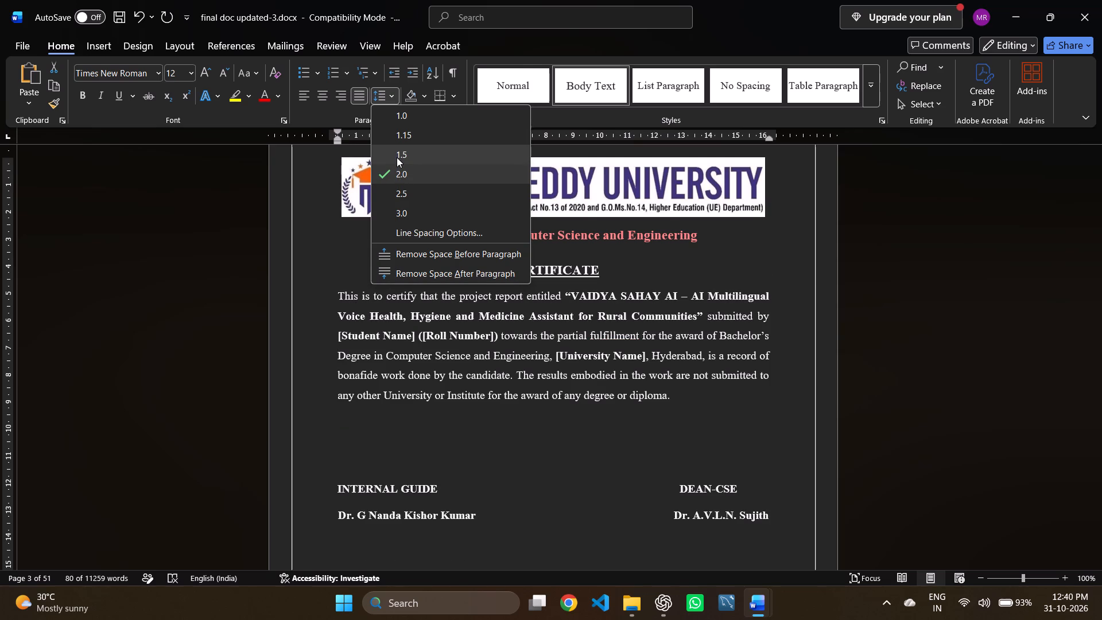
{"action": "left_click", "coordinate": [397, 157]}
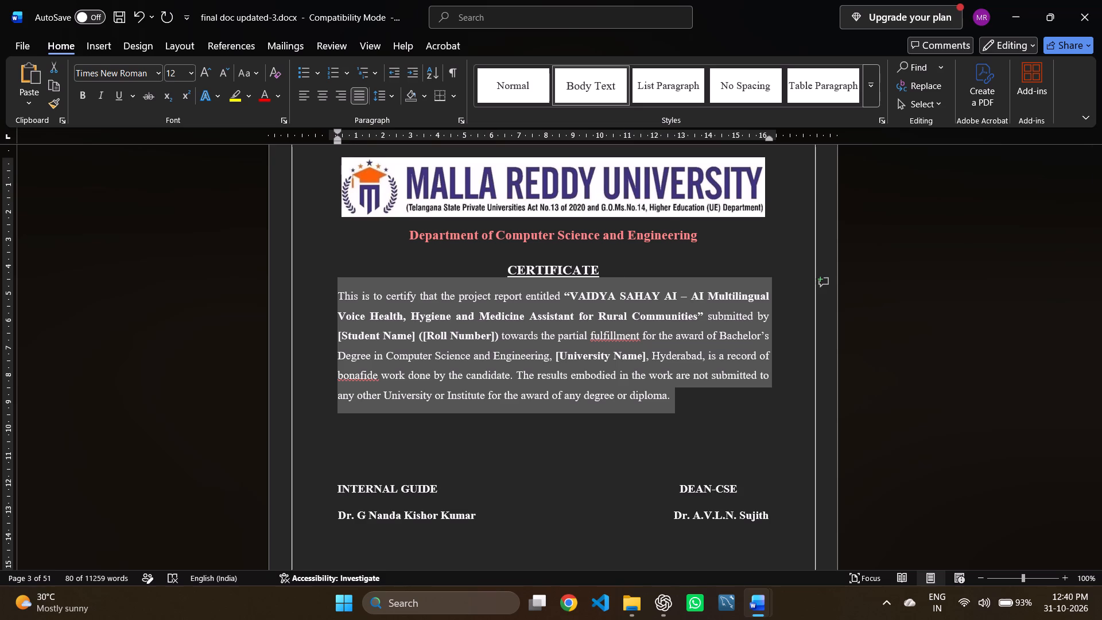
{"action": "left_click", "coordinate": [698, 426]}
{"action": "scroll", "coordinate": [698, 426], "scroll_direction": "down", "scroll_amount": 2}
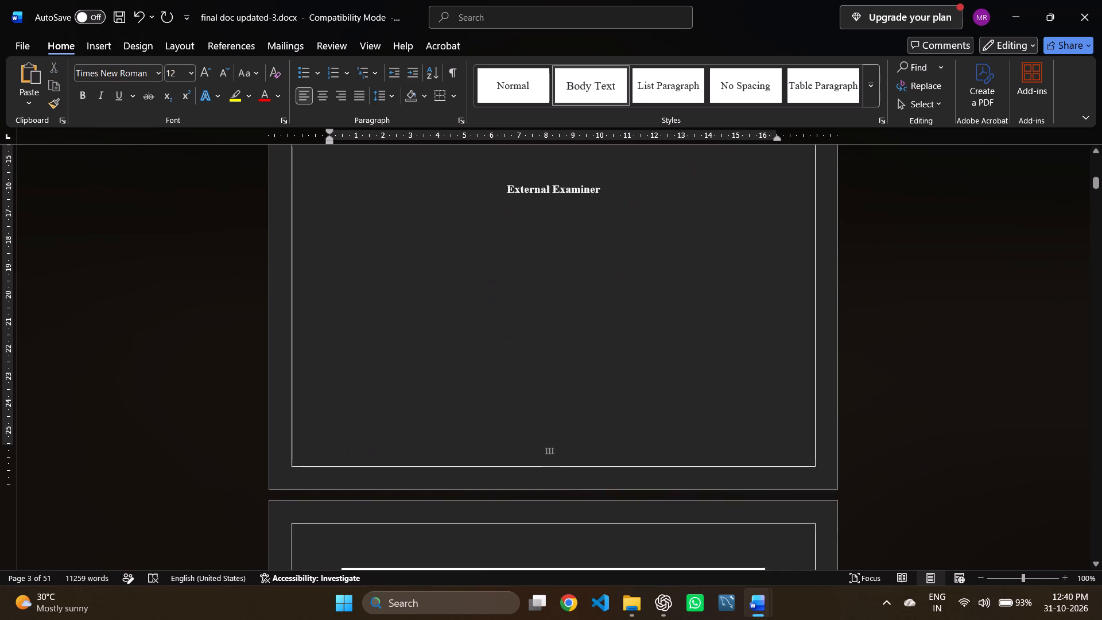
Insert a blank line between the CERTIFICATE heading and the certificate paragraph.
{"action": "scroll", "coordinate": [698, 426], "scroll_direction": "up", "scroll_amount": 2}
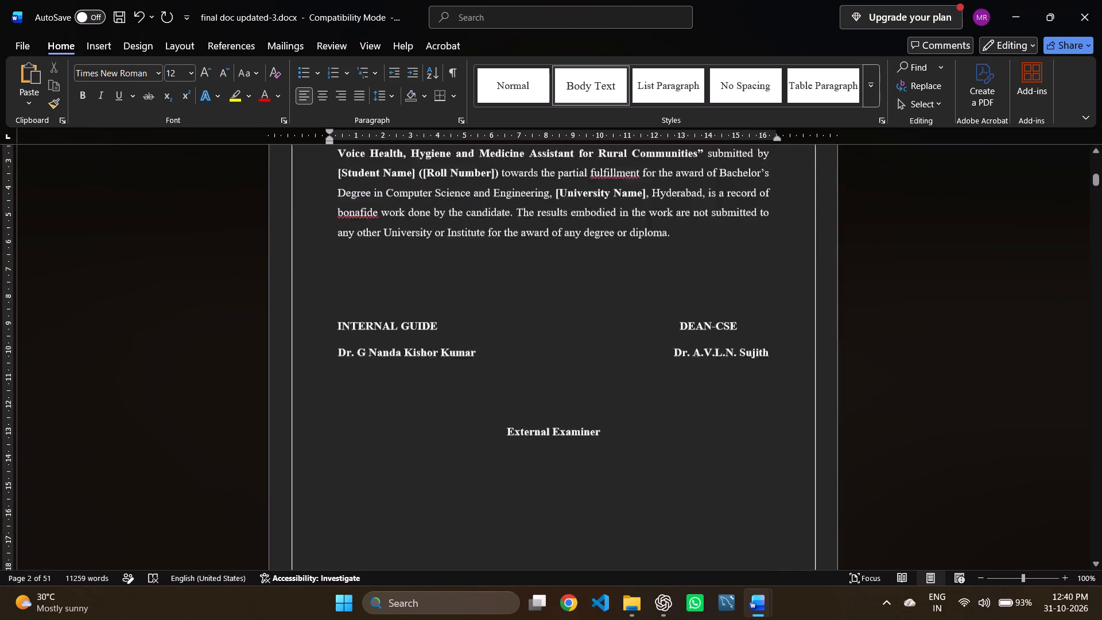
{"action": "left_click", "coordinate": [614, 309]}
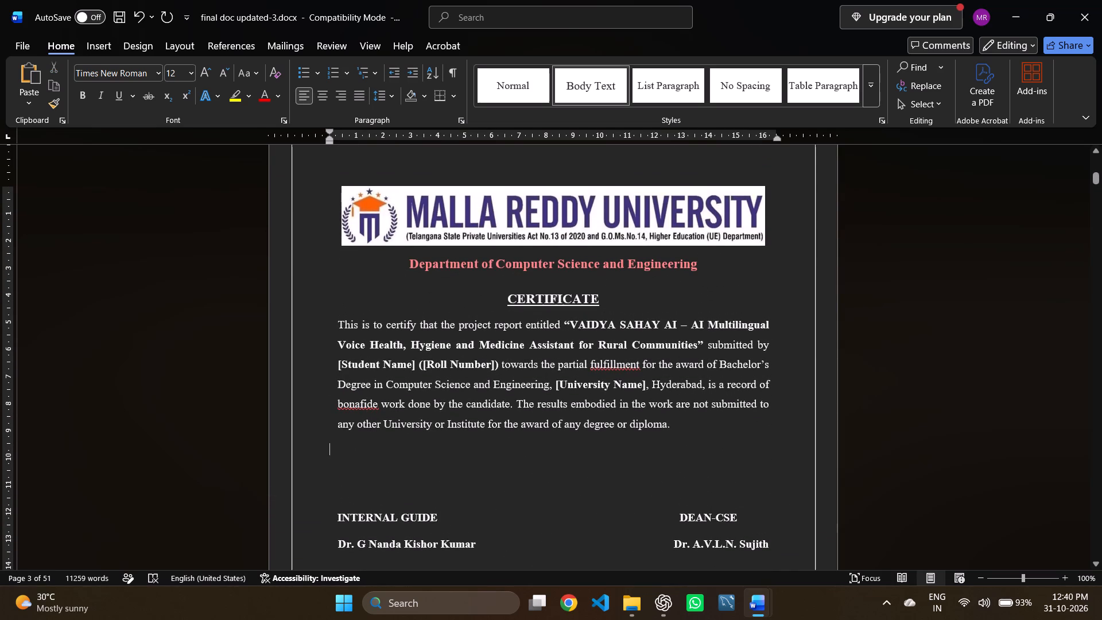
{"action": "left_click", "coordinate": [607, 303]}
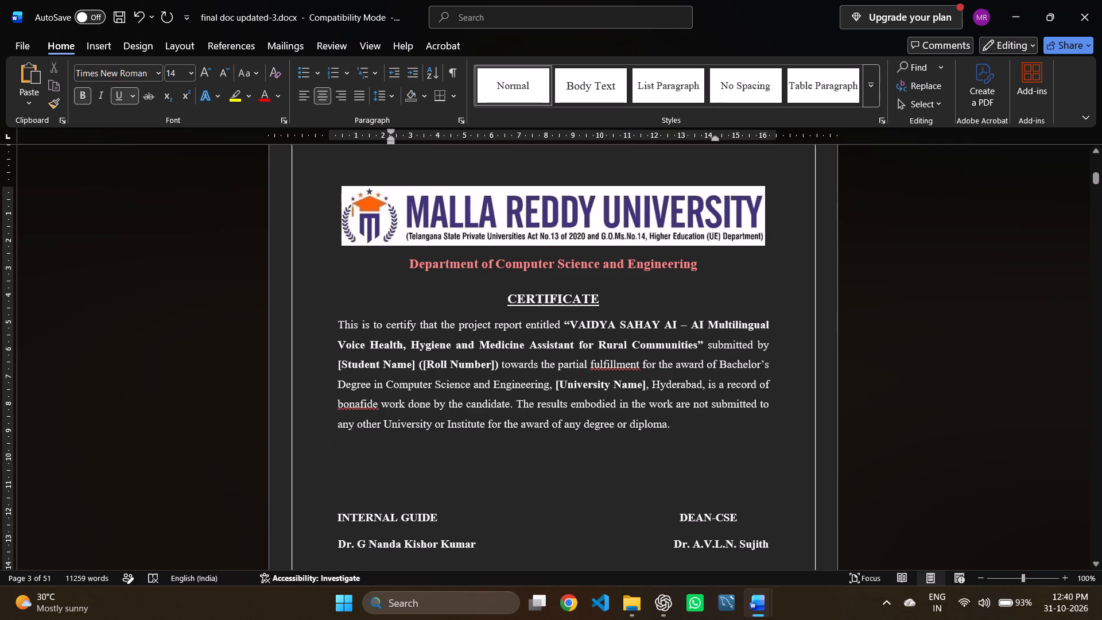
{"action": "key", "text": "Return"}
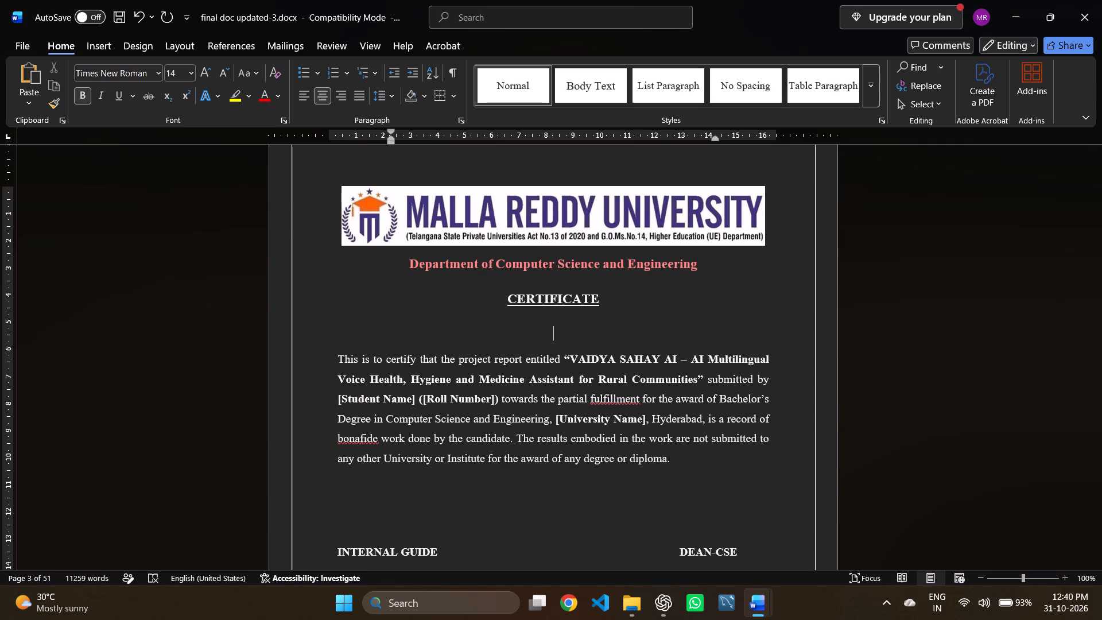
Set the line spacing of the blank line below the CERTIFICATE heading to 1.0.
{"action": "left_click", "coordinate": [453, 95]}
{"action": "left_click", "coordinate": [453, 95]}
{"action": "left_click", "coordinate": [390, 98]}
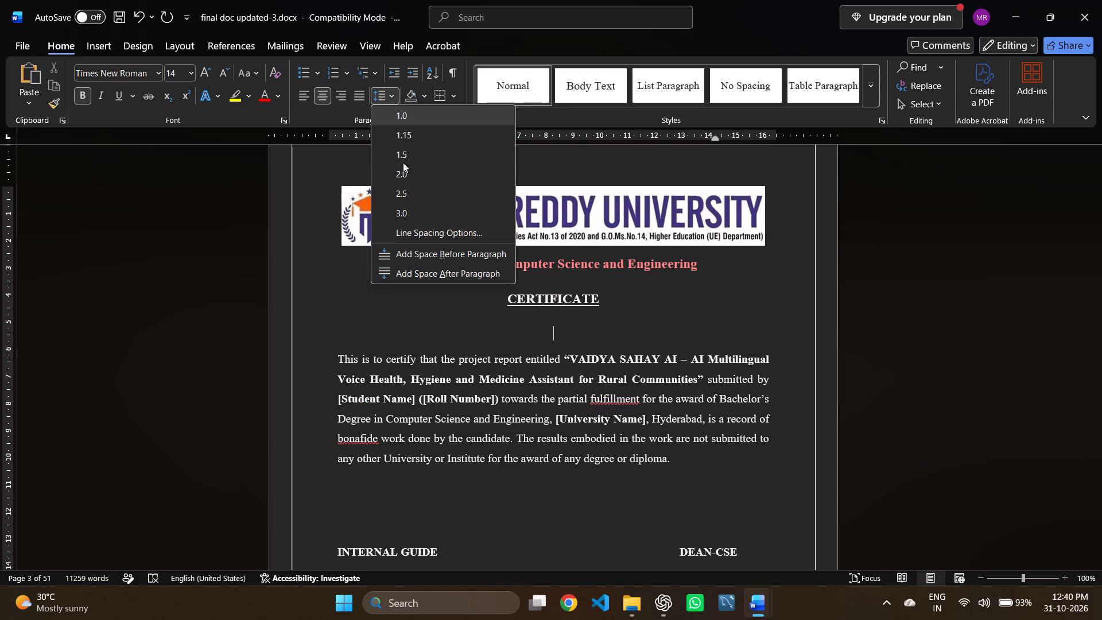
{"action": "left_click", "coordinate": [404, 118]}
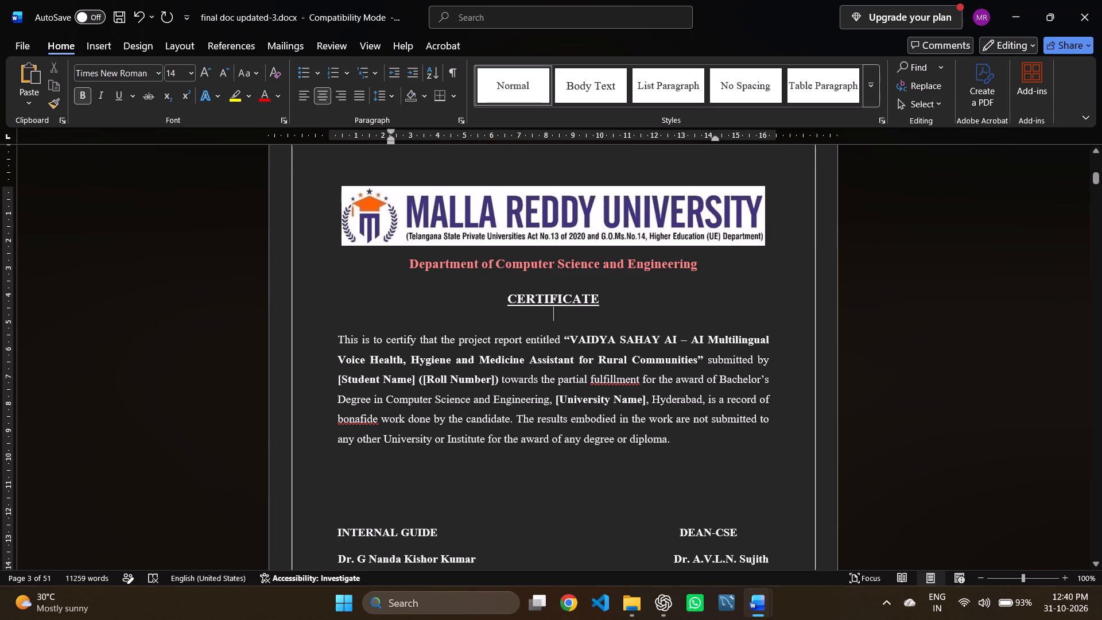
Remove the certificate paragraph's left indent and delete the blank line above it.
{"action": "left_click", "coordinate": [334, 338]}
{"action": "key", "text": "BackSpace"}
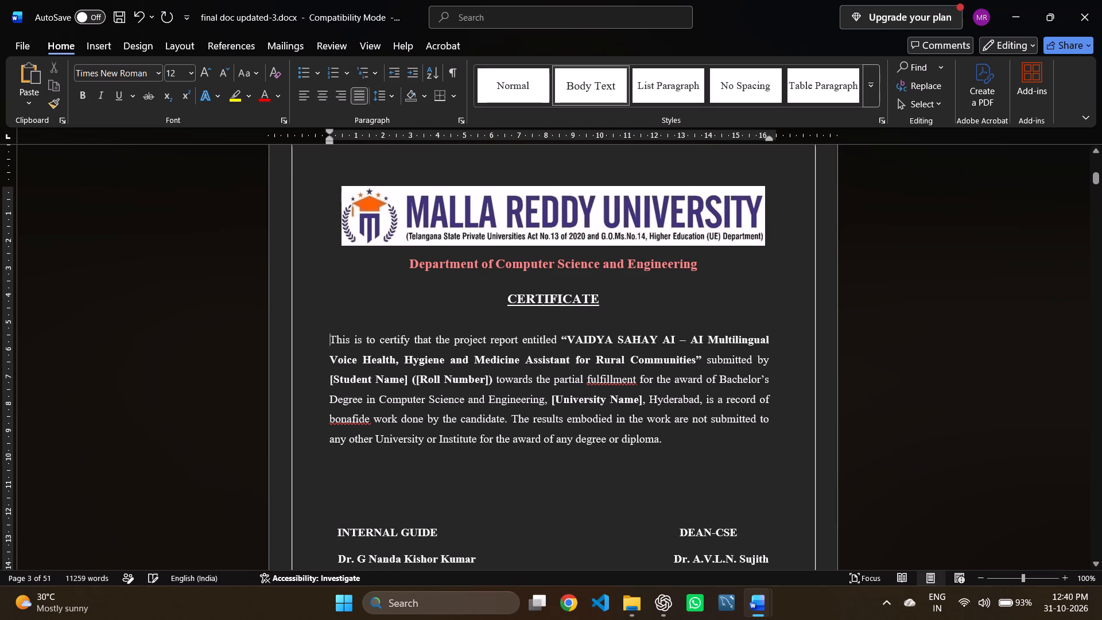
{"action": "key", "text": "BackSpace"}
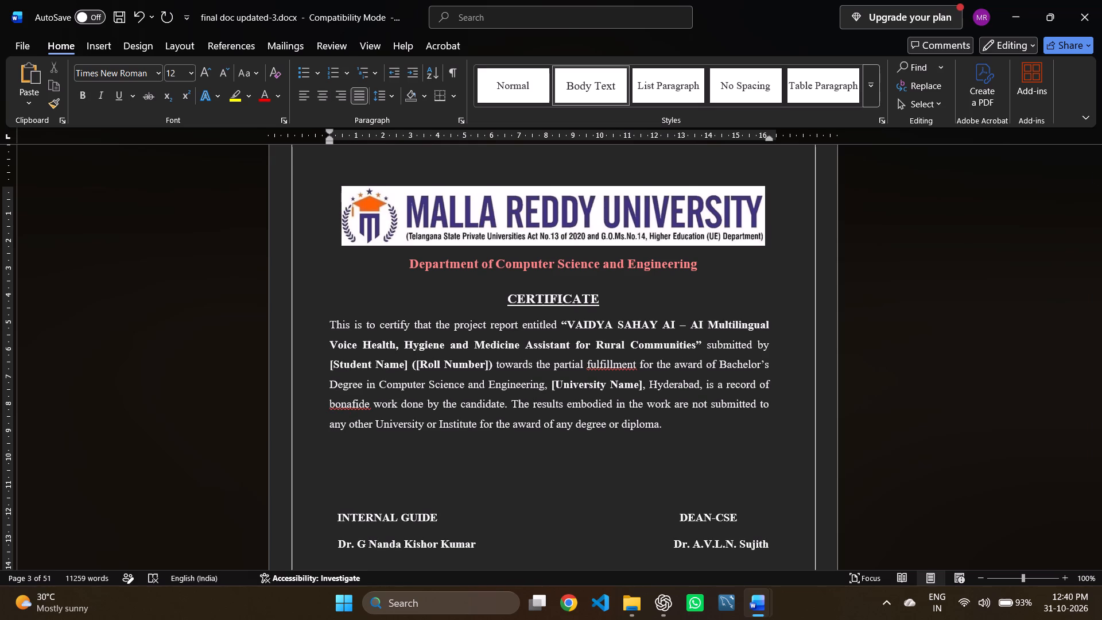
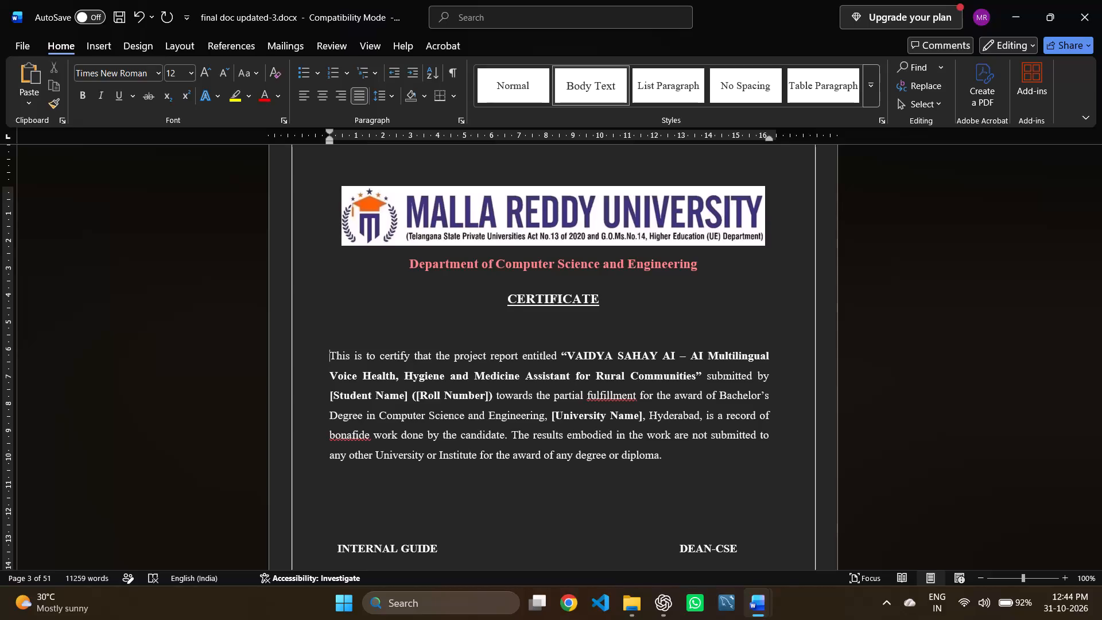
Delete the remaining blank line between the CERTIFICATE heading and the certificate paragraph.
{"action": "left_click", "coordinate": [339, 338]}
{"action": "key", "text": "BackSpace"}
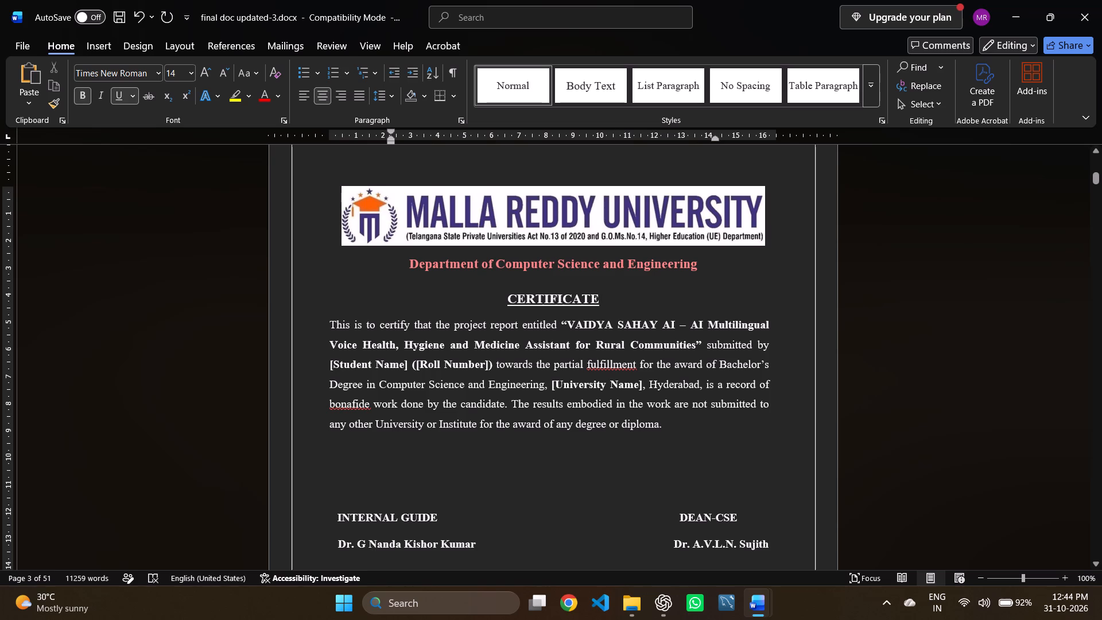
Copy the DECLARATION heading from the declaration page that follows the certificate.
{"action": "scroll", "coordinate": [638, 454], "scroll_direction": "down", "scroll_amount": 1}
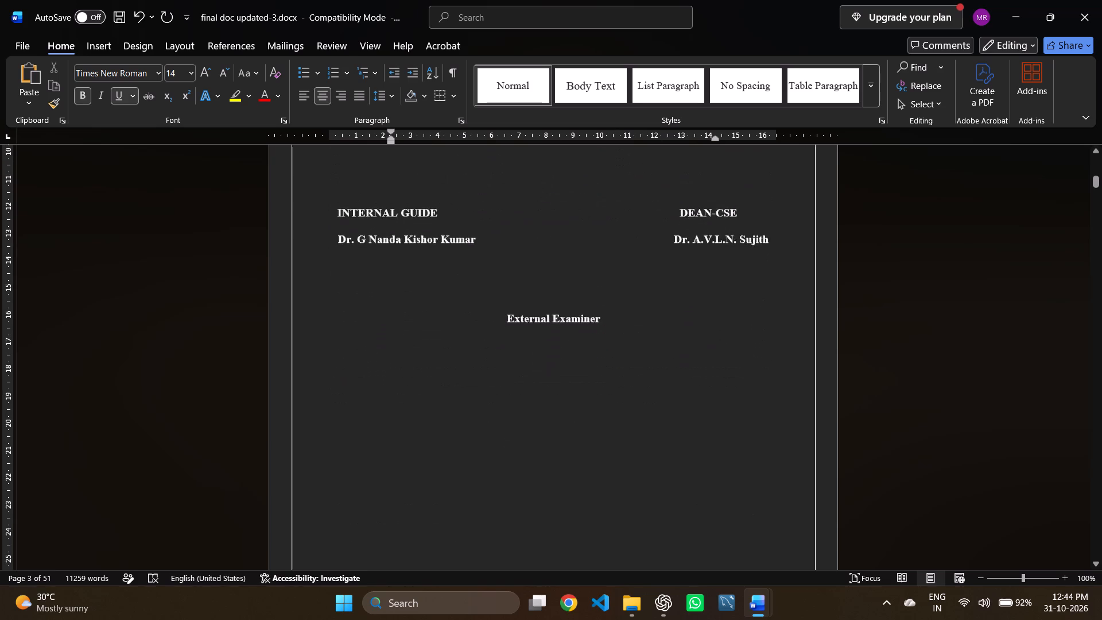
{"action": "scroll", "coordinate": [638, 454], "scroll_direction": "down", "scroll_amount": 3}
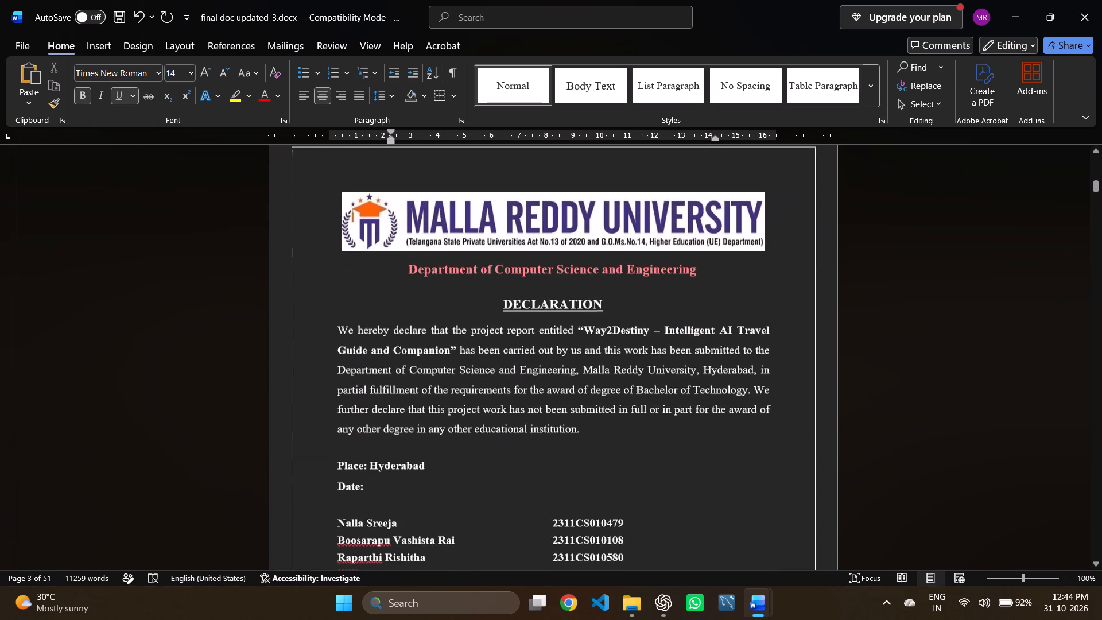
{"action": "scroll", "coordinate": [638, 454], "scroll_direction": "down", "scroll_amount": 1}
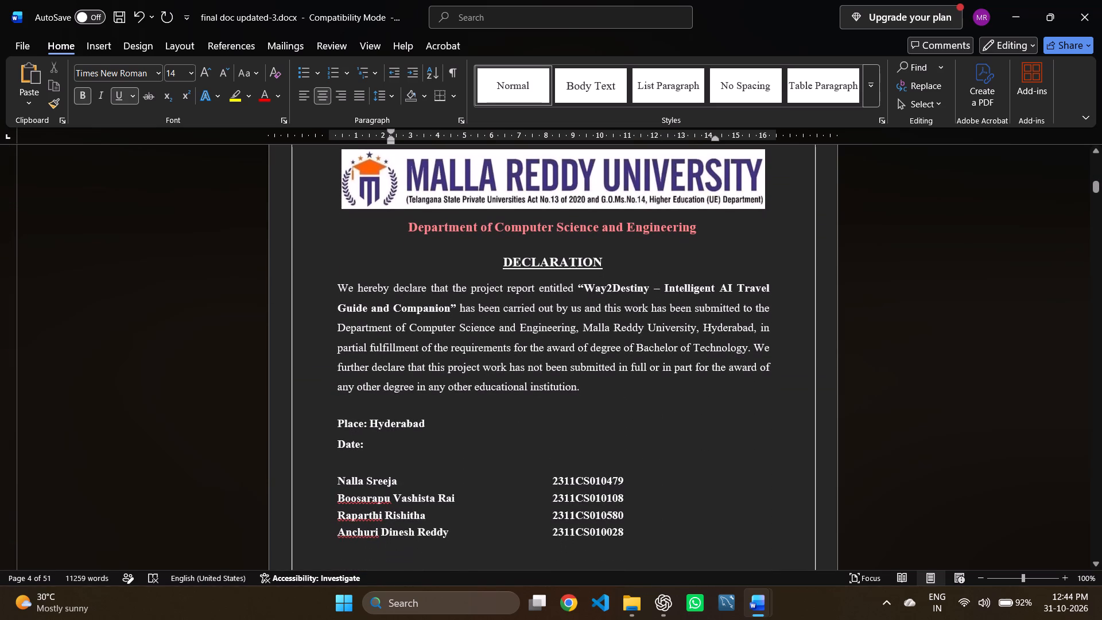
{"action": "scroll", "coordinate": [638, 454], "scroll_direction": "down", "scroll_amount": 1}
{"action": "left_click_drag", "start_coordinate": [606, 258], "coordinate": [504, 267]}
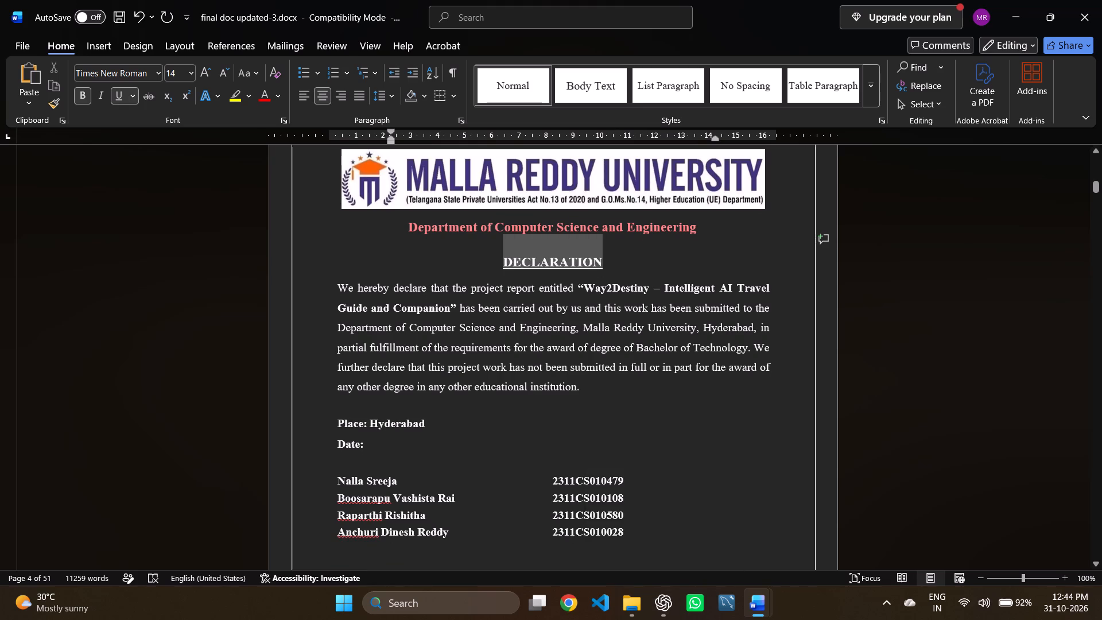
{"action": "left_click_drag", "start_coordinate": [504, 267], "coordinate": [502, 267]}
{"action": "key", "text": "ctrl+c"}
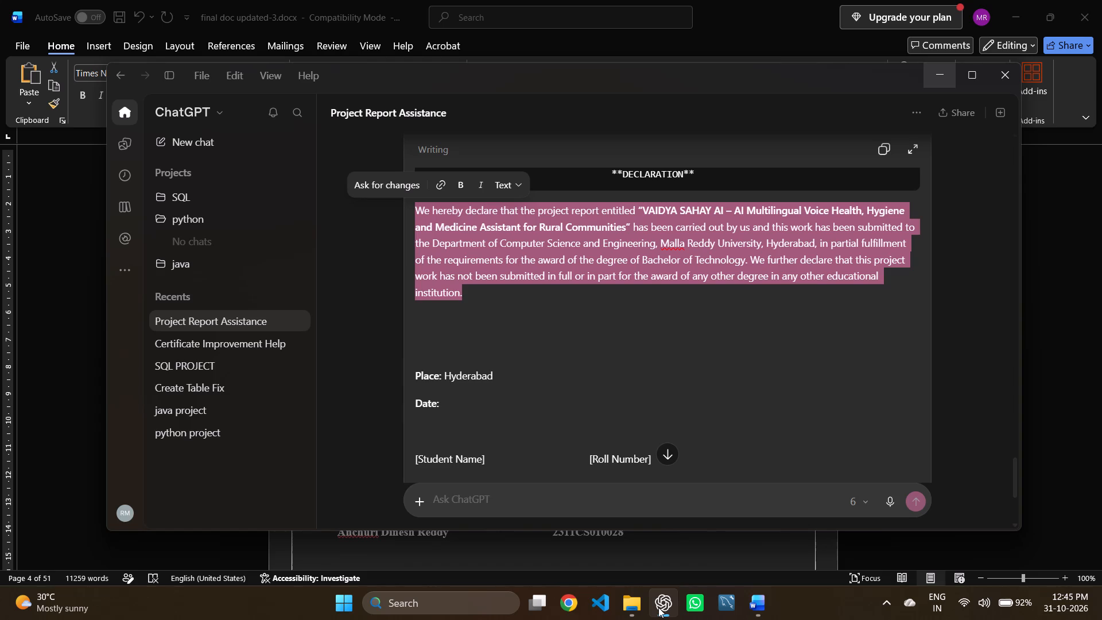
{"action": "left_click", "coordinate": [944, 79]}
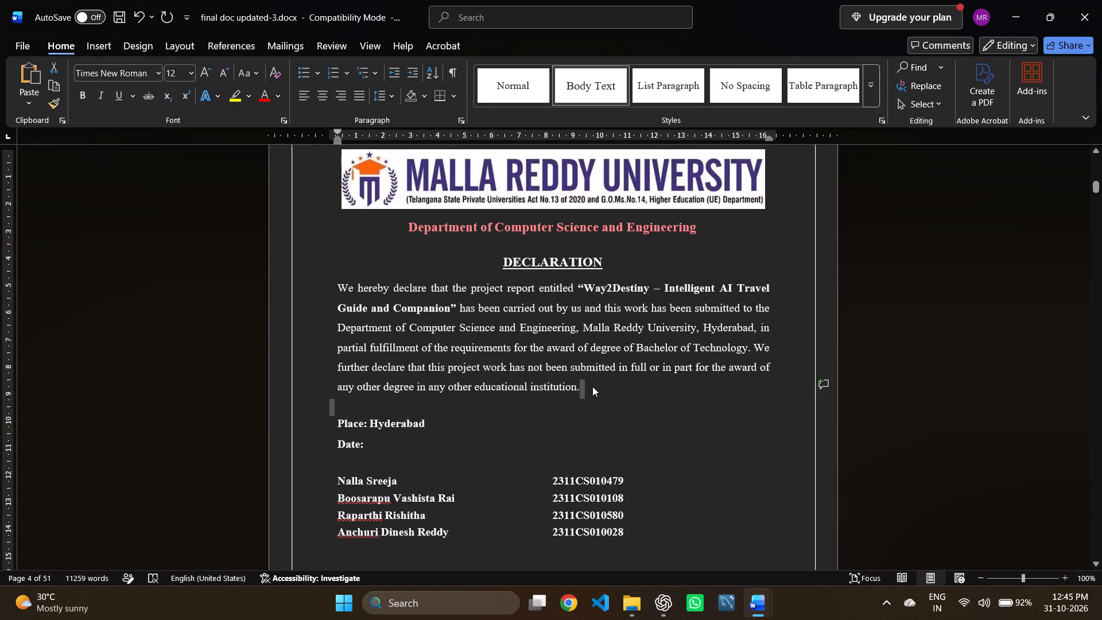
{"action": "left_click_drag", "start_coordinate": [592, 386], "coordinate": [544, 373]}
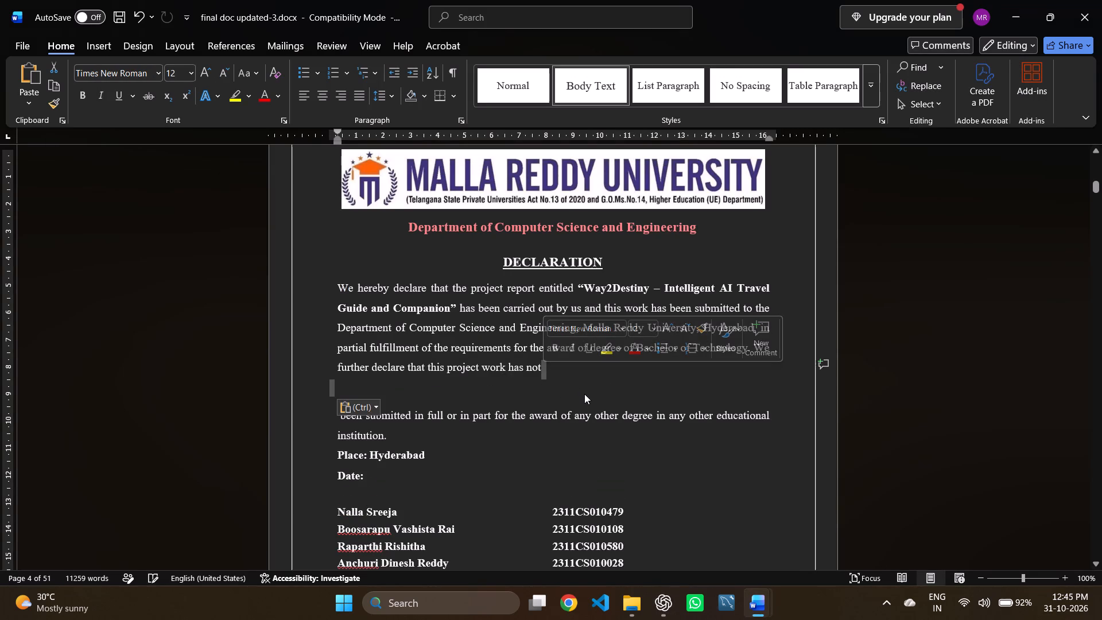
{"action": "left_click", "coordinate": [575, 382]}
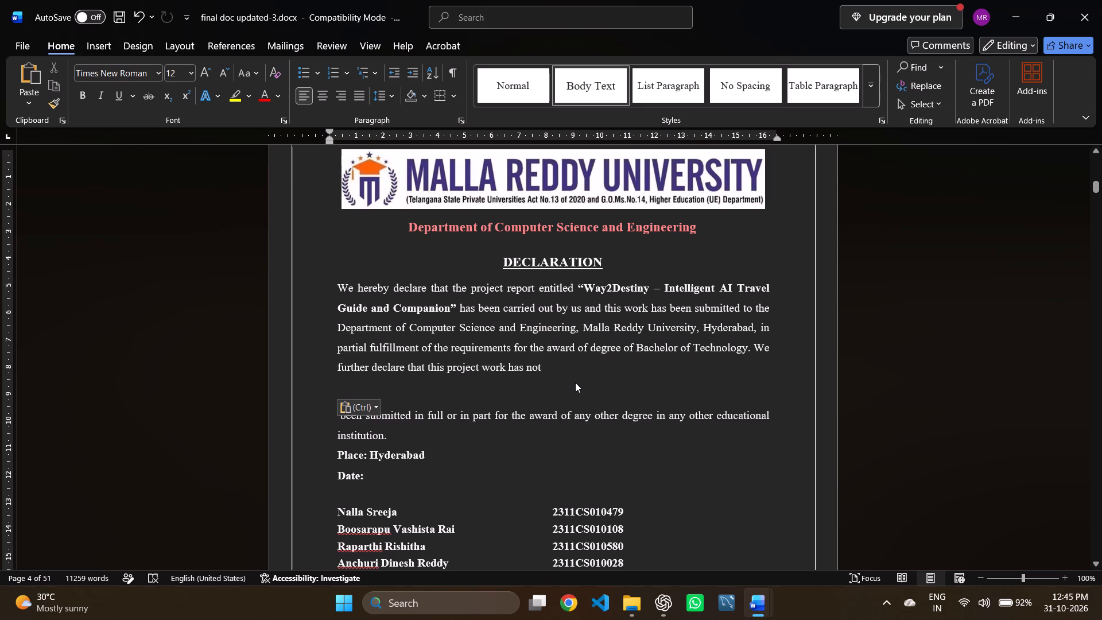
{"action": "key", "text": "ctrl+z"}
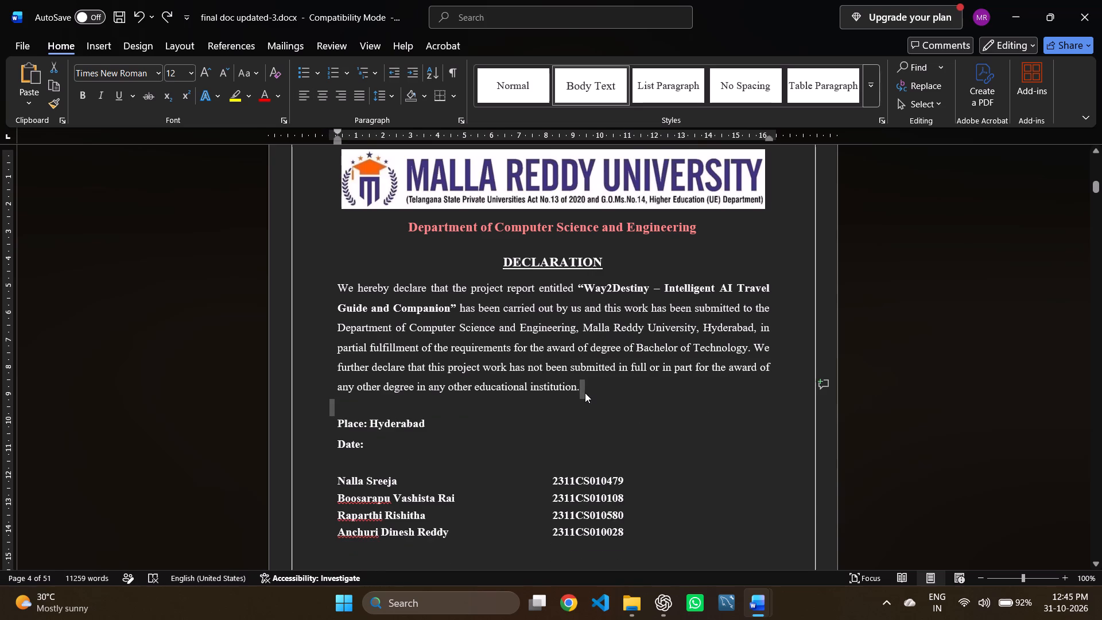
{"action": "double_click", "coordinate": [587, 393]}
Examine the certificate page and the declaration page, comparing their text and layout.
{"action": "scroll", "coordinate": [455, 342], "scroll_direction": "up", "scroll_amount": 2}
{"action": "scroll", "coordinate": [455, 342], "scroll_direction": "right", "scroll_amount": 1}
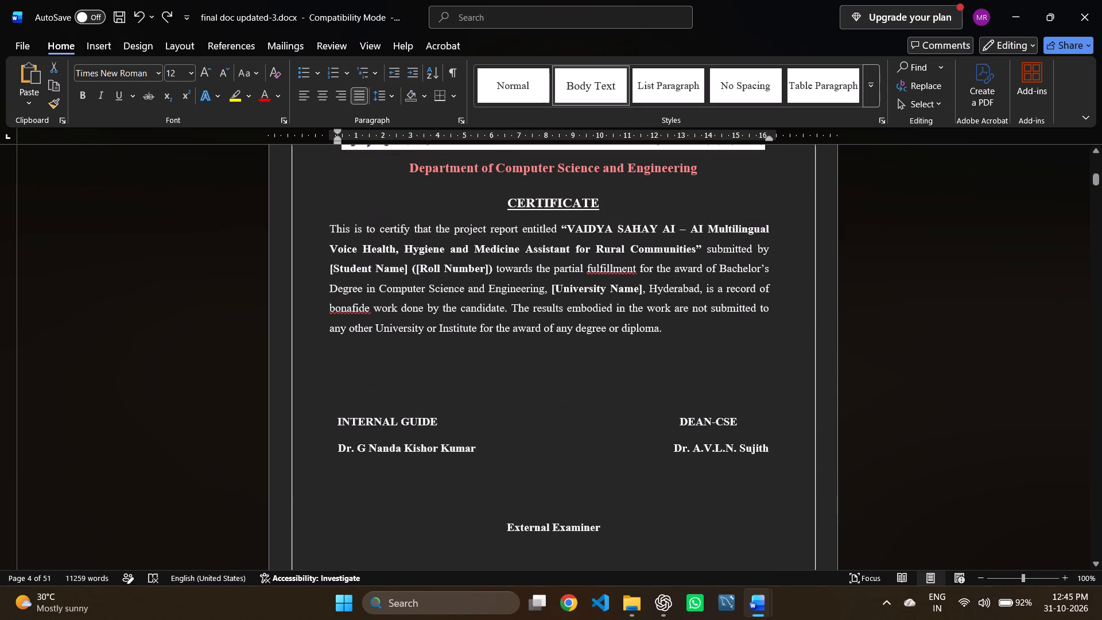
{"action": "scroll", "coordinate": [455, 342], "scroll_direction": "right", "scroll_amount": 1}
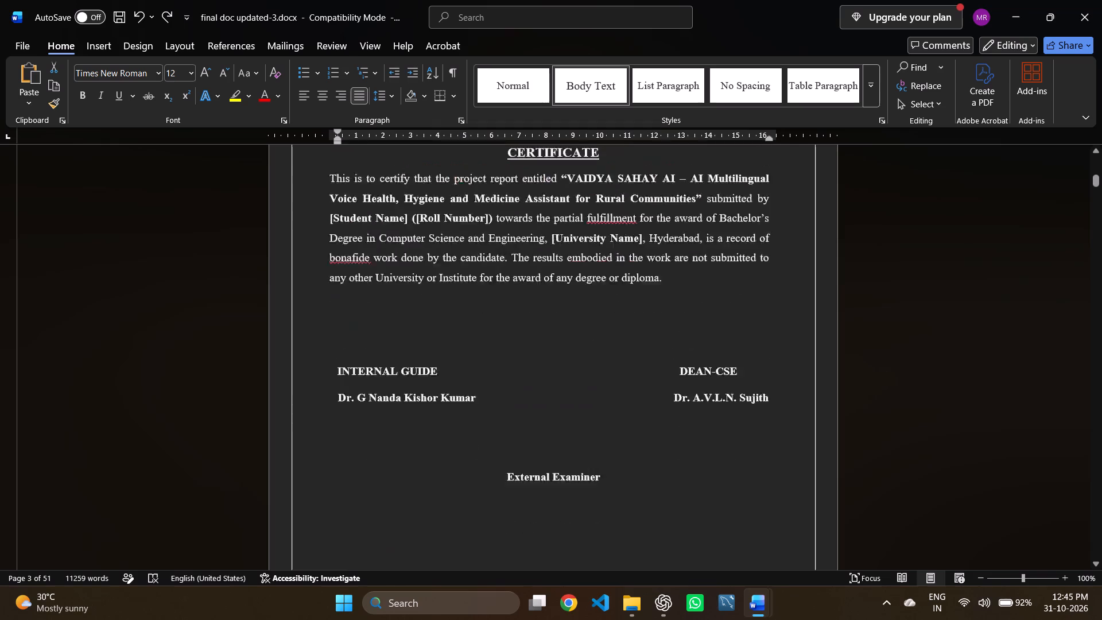
{"action": "scroll", "coordinate": [455, 342], "scroll_direction": "right", "scroll_amount": 1}
{"action": "scroll", "coordinate": [455, 342], "scroll_direction": "up", "scroll_amount": 2}
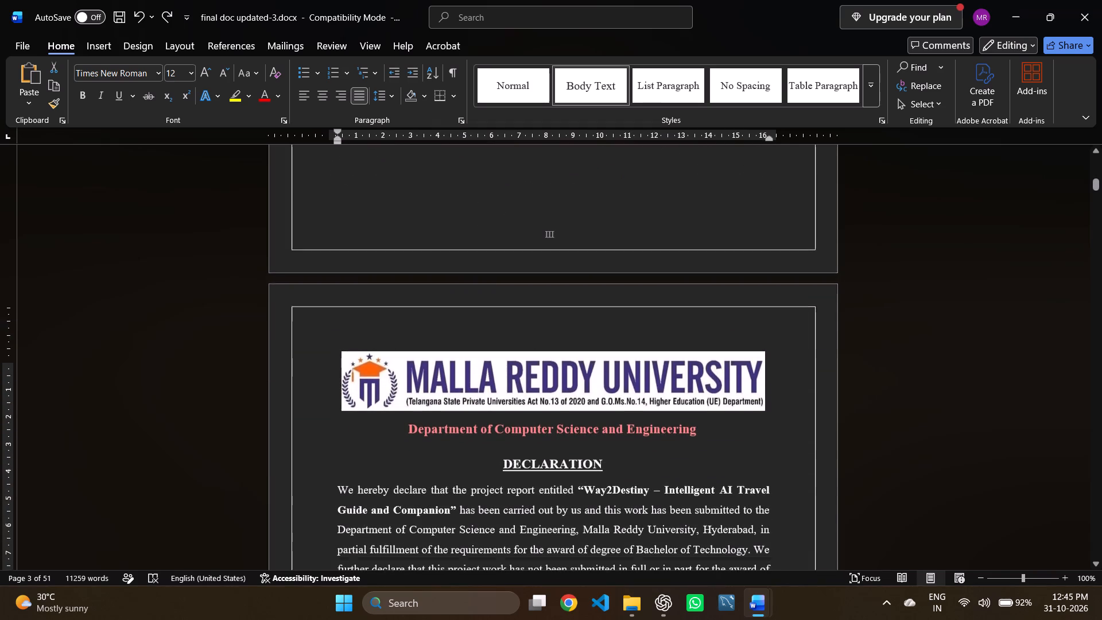
{"action": "scroll", "coordinate": [455, 342], "scroll_direction": "up", "scroll_amount": 1}
{"action": "scroll", "coordinate": [455, 342], "scroll_direction": "down", "scroll_amount": 1}
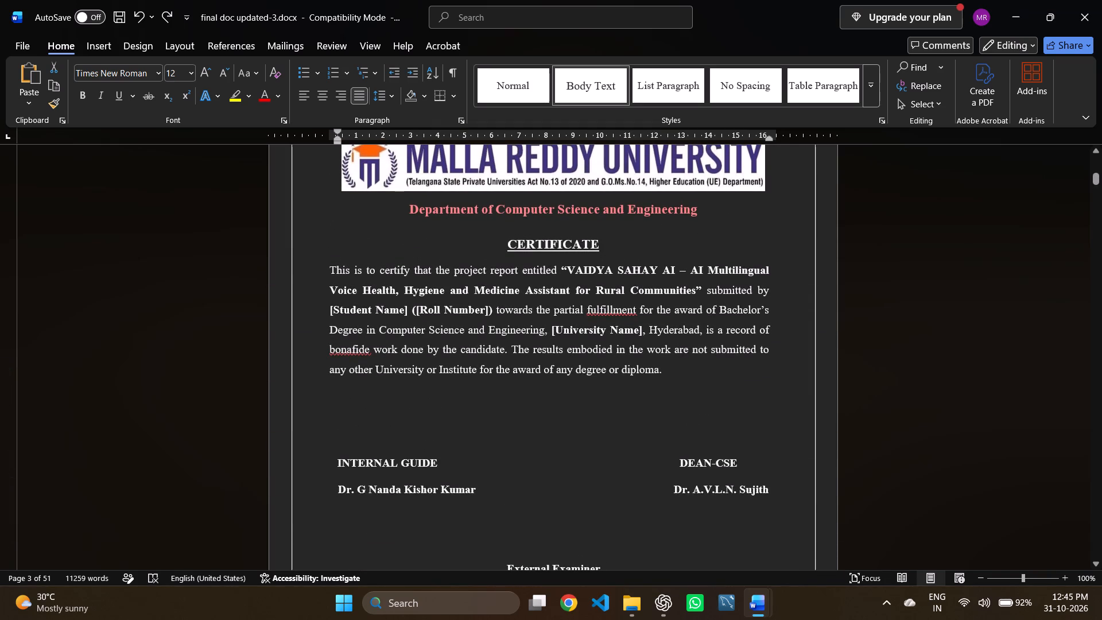
{"action": "scroll", "coordinate": [455, 342], "scroll_direction": "down", "scroll_amount": 1}
{"action": "scroll", "coordinate": [455, 342], "scroll_direction": "up", "scroll_amount": 1}
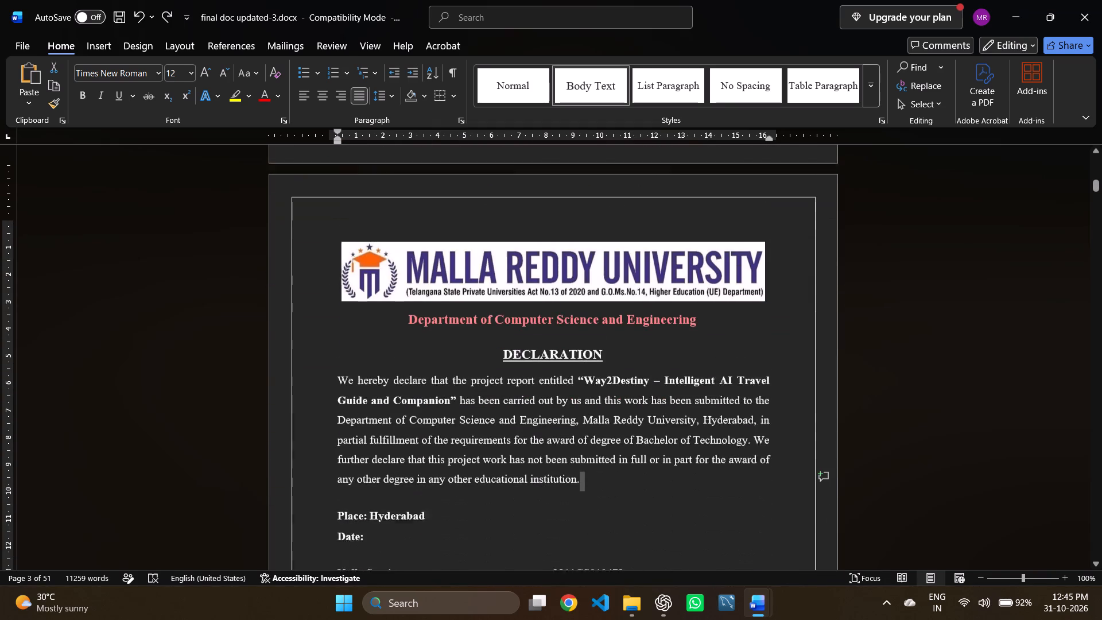
{"action": "scroll", "coordinate": [455, 342], "scroll_direction": "up", "scroll_amount": 1}
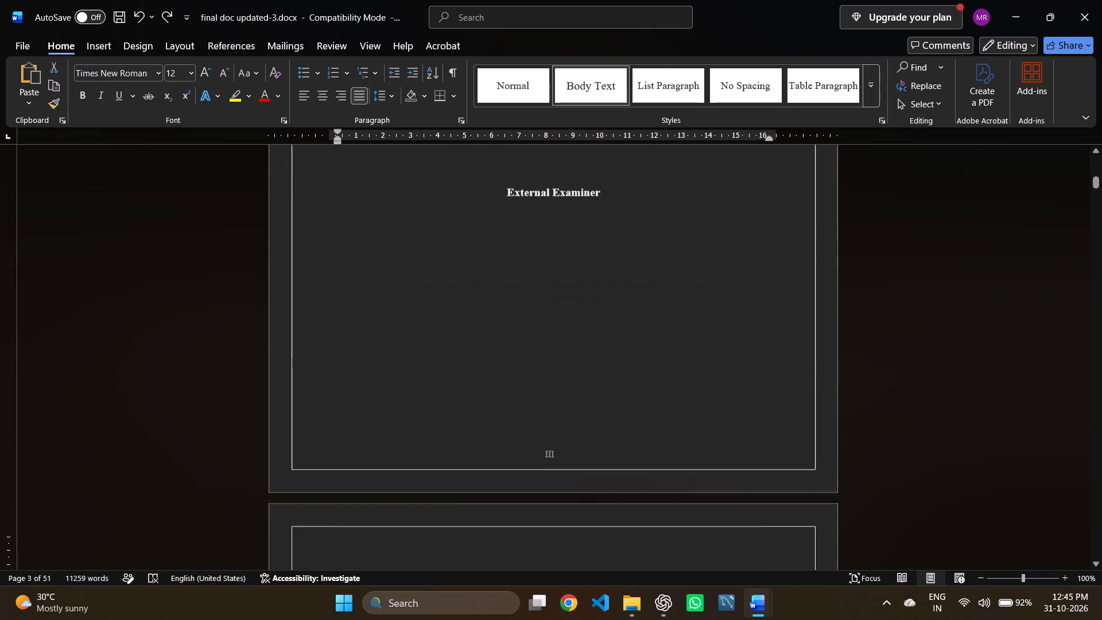
{"action": "scroll", "coordinate": [455, 342], "scroll_direction": "up", "scroll_amount": 1}
{"action": "scroll", "coordinate": [455, 342], "scroll_direction": "right", "scroll_amount": 1}
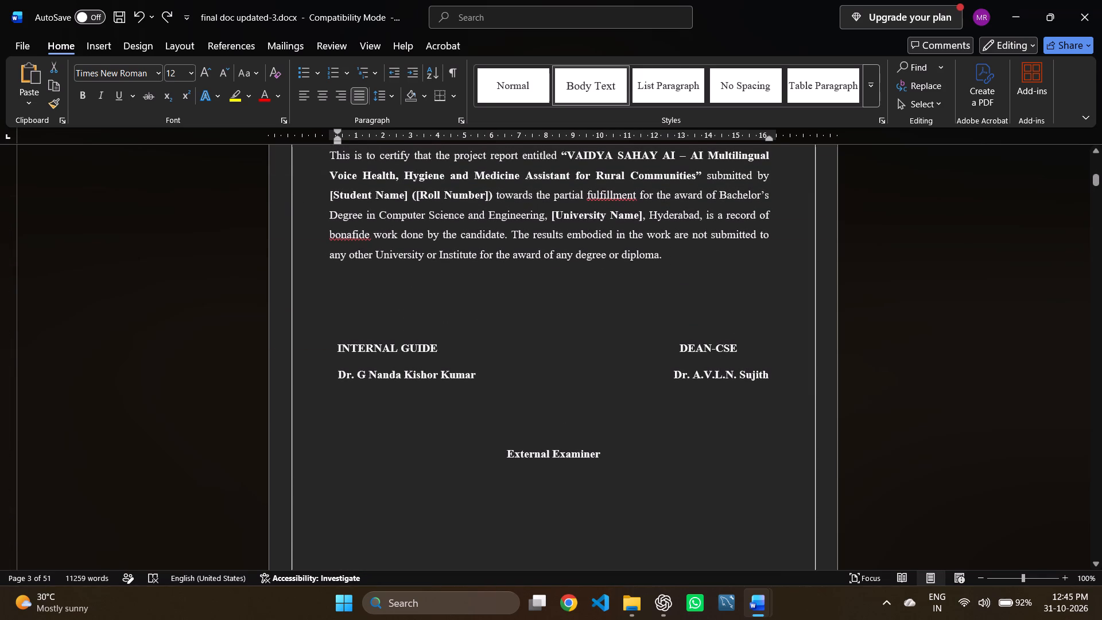
{"action": "scroll", "coordinate": [455, 342], "scroll_direction": "right", "scroll_amount": 2}
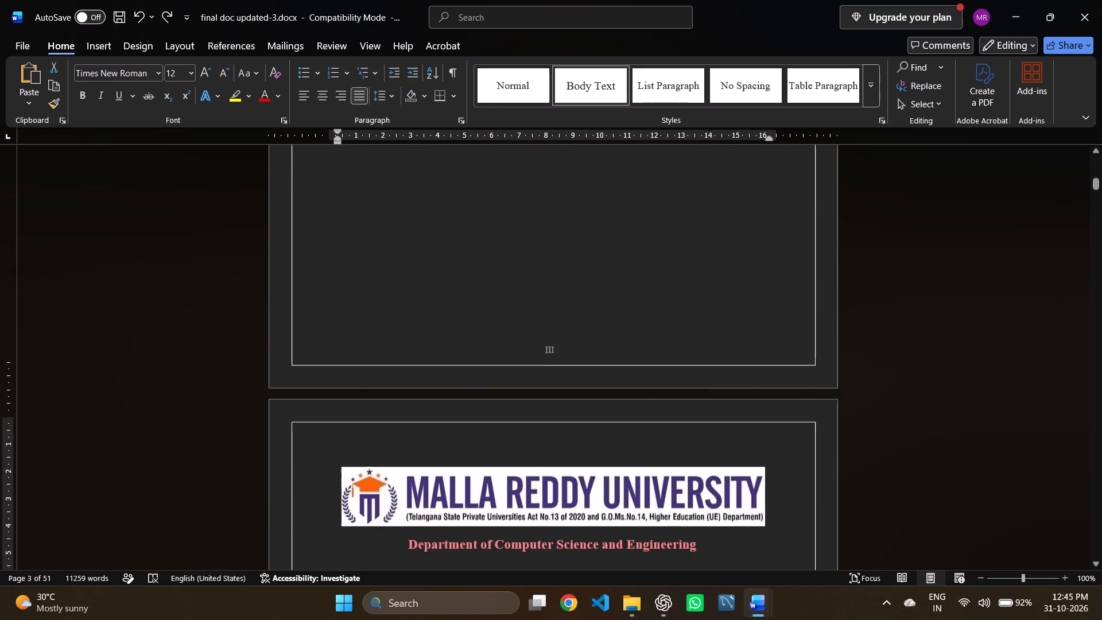
{"action": "scroll", "coordinate": [455, 342], "scroll_direction": "right", "scroll_amount": 2}
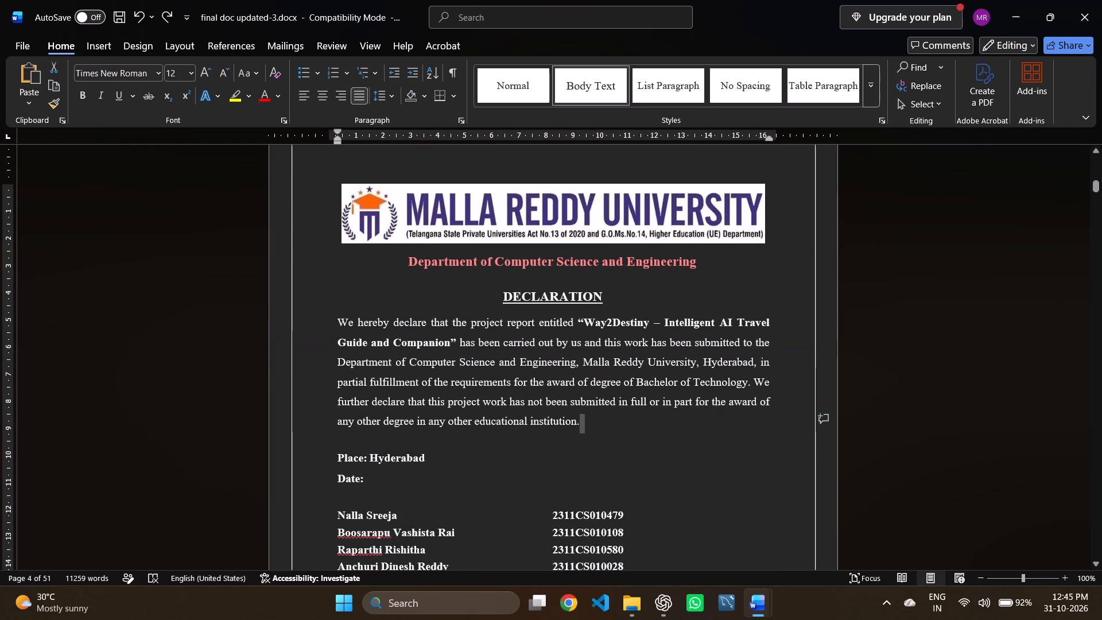
{"action": "scroll", "coordinate": [455, 342], "scroll_direction": "right", "scroll_amount": 1}
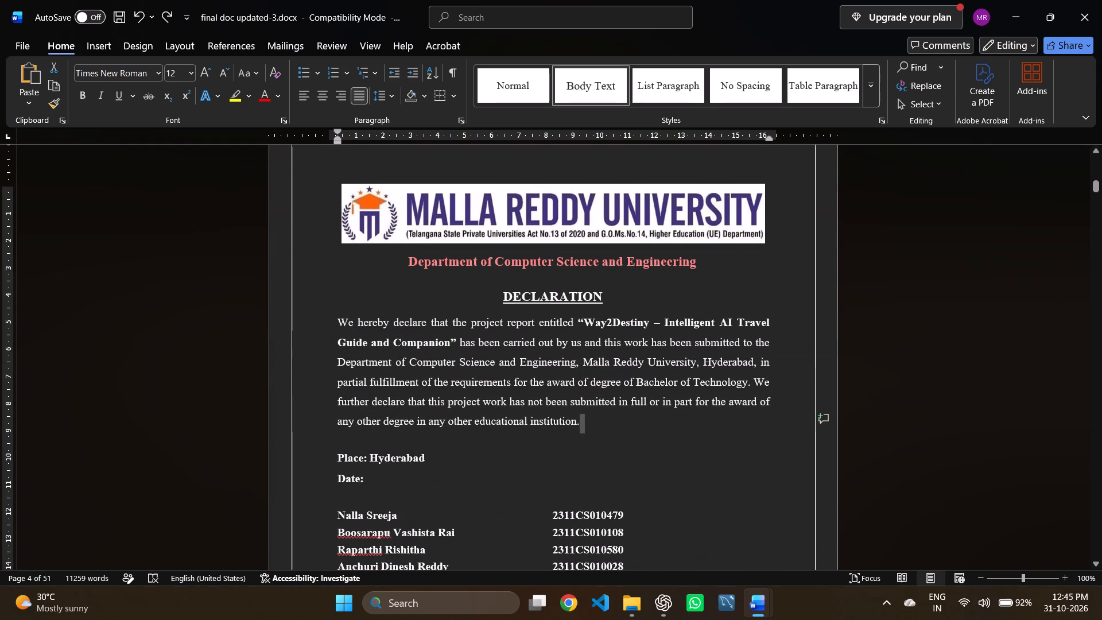
Examine the certificate page and the declaration page, comparing their body text and spacing.
{"action": "scroll", "coordinate": [455, 342], "scroll_direction": "right", "scroll_amount": 3}
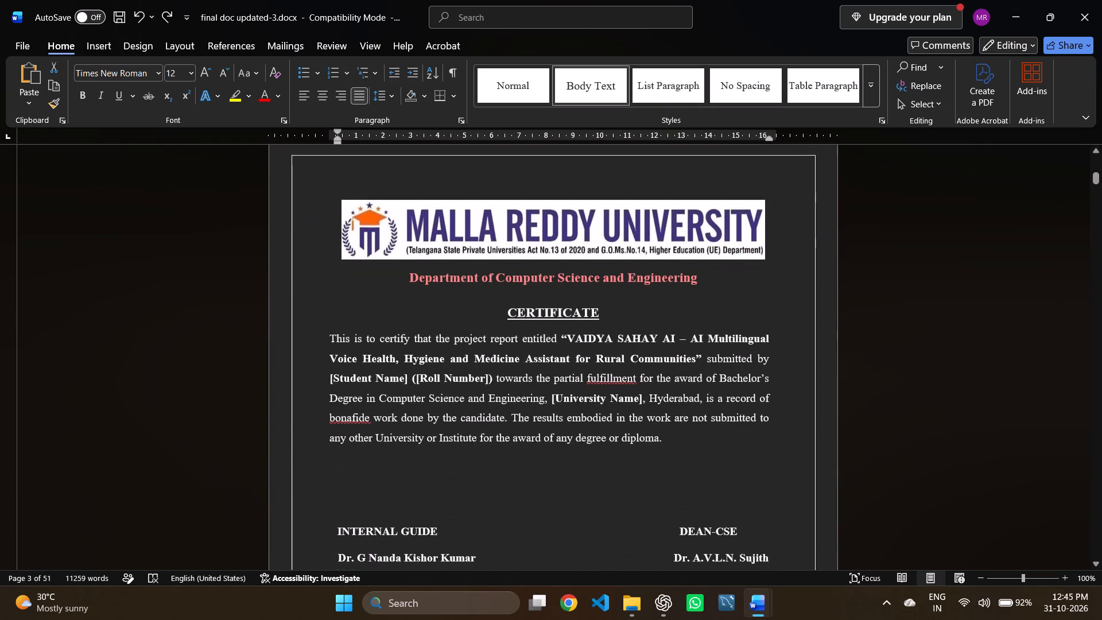
{"action": "scroll", "coordinate": [455, 342], "scroll_direction": "right", "scroll_amount": 1}
{"action": "scroll", "coordinate": [455, 342], "scroll_direction": "down", "scroll_amount": 1}
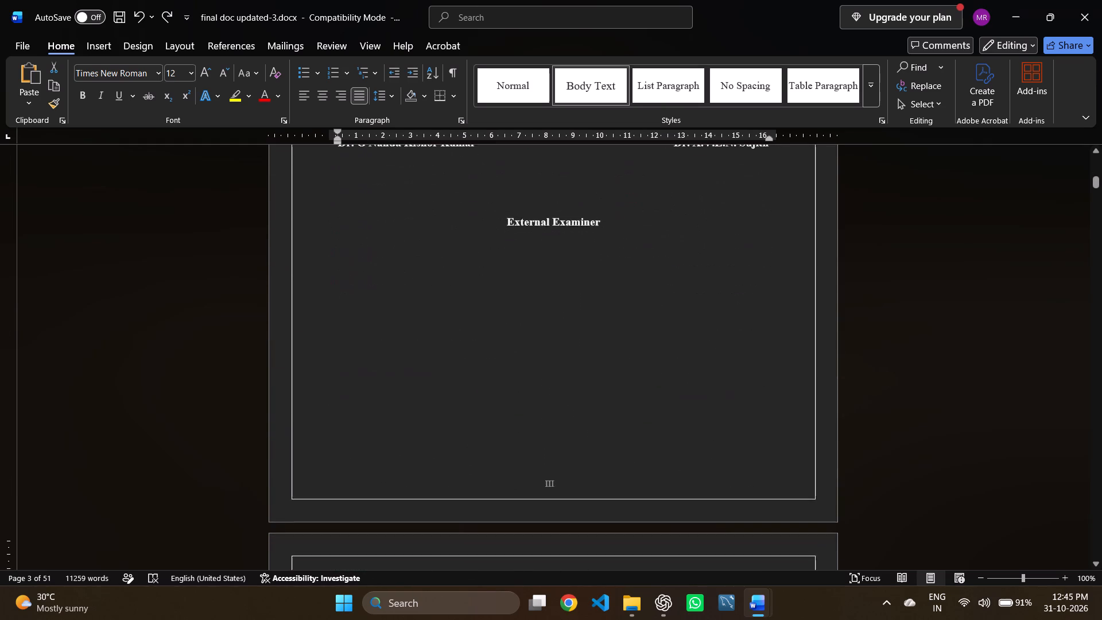
{"action": "scroll", "coordinate": [455, 342], "scroll_direction": "down", "scroll_amount": 2}
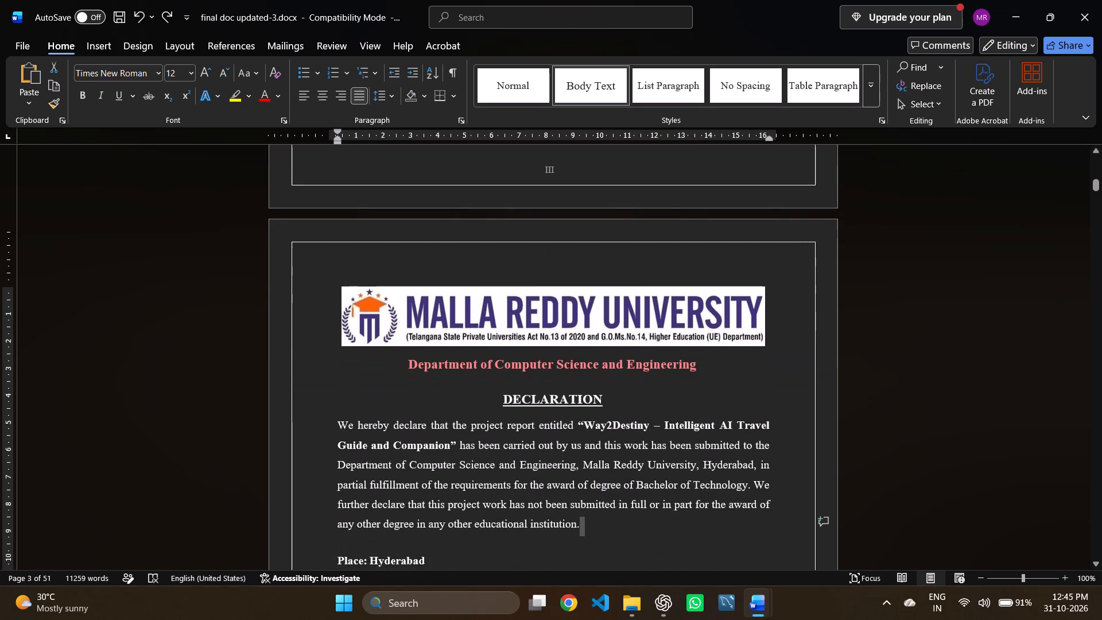
{"action": "scroll", "coordinate": [455, 342], "scroll_direction": "down", "scroll_amount": 1}
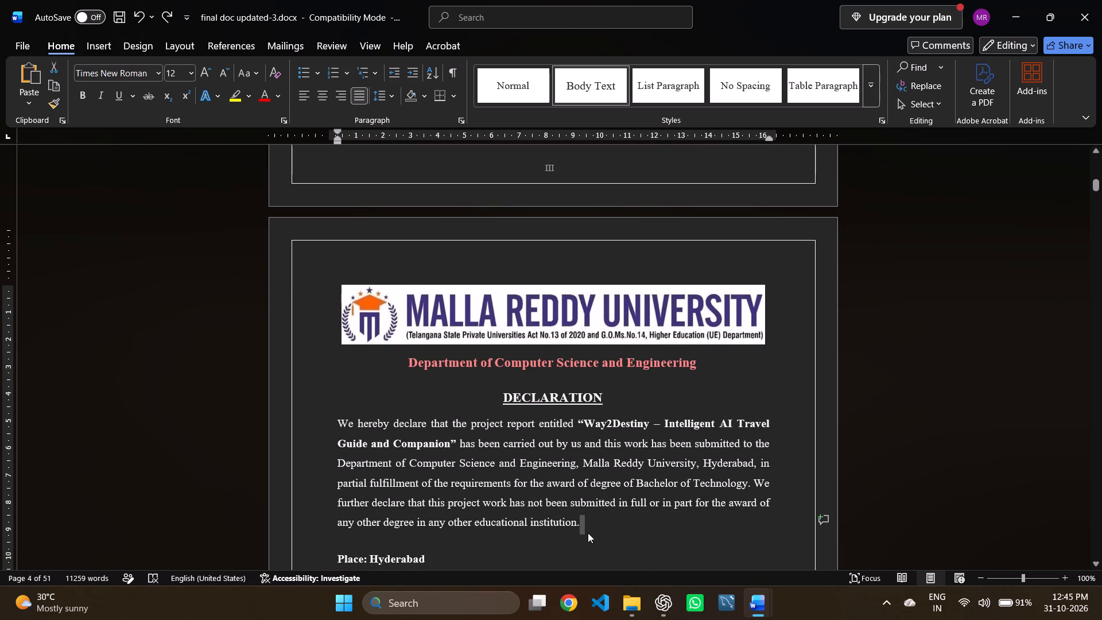
Try to select the Way2Destiny declaration paragraph, and undo the accidental text move plus the earlier spacing change below the CERTIFICATE heading.
{"action": "left_click_drag", "start_coordinate": [583, 526], "coordinate": [440, 468]}
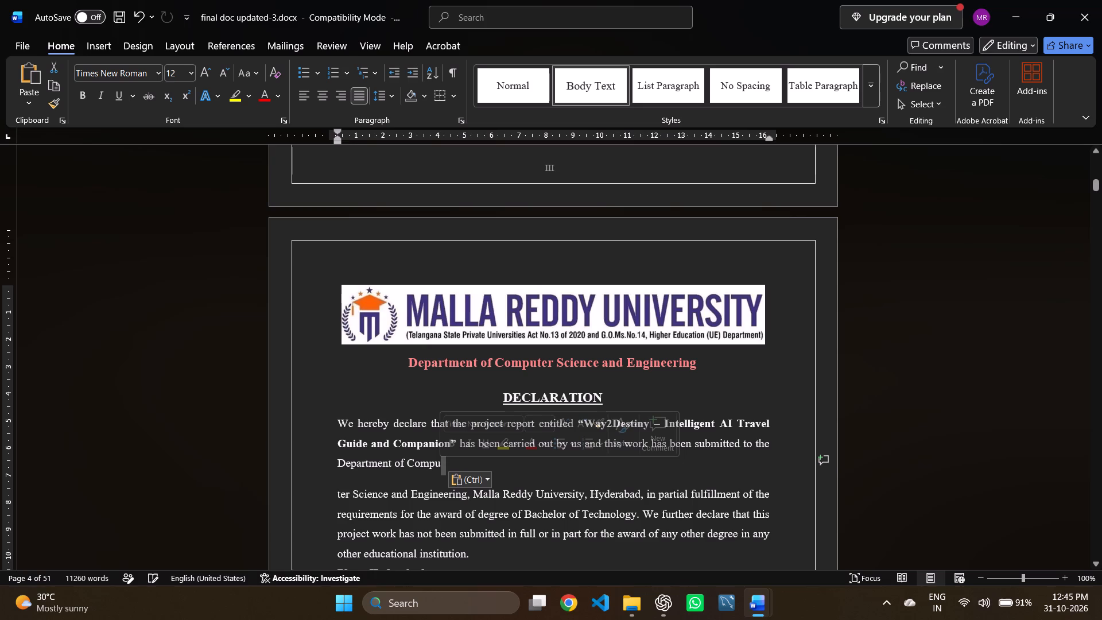
{"action": "key", "text": "ctrl+z"}
{"action": "key", "text": "ctrl+z"}
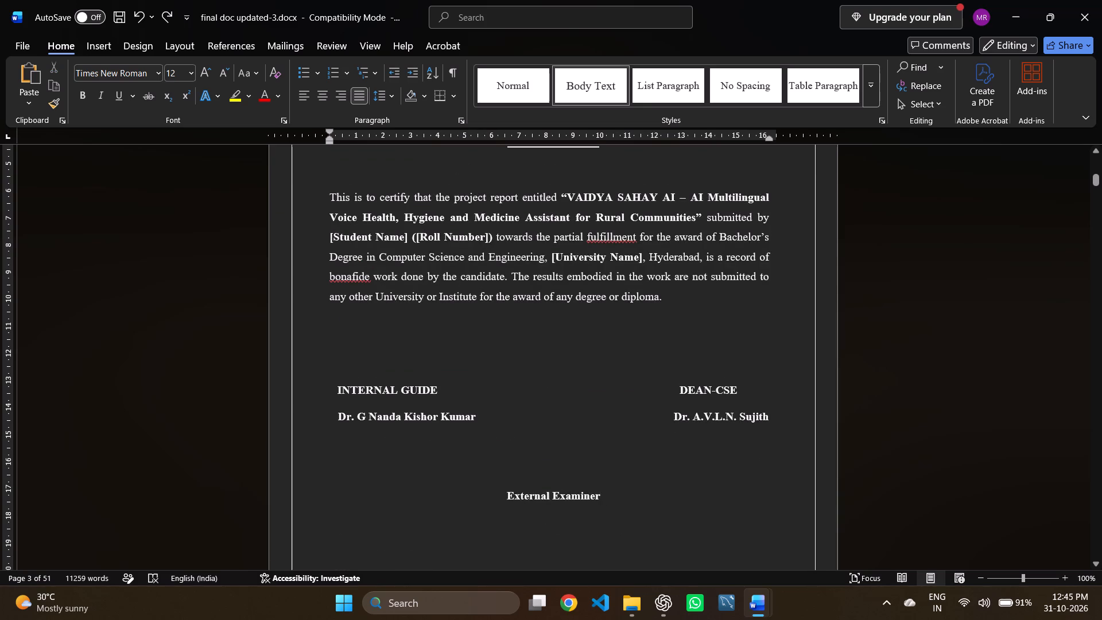
Examine the certificate text, signature blocks and declaration page, comparing the layout of the two pages.
{"action": "scroll", "coordinate": [583, 424], "scroll_direction": "down", "scroll_amount": 3}
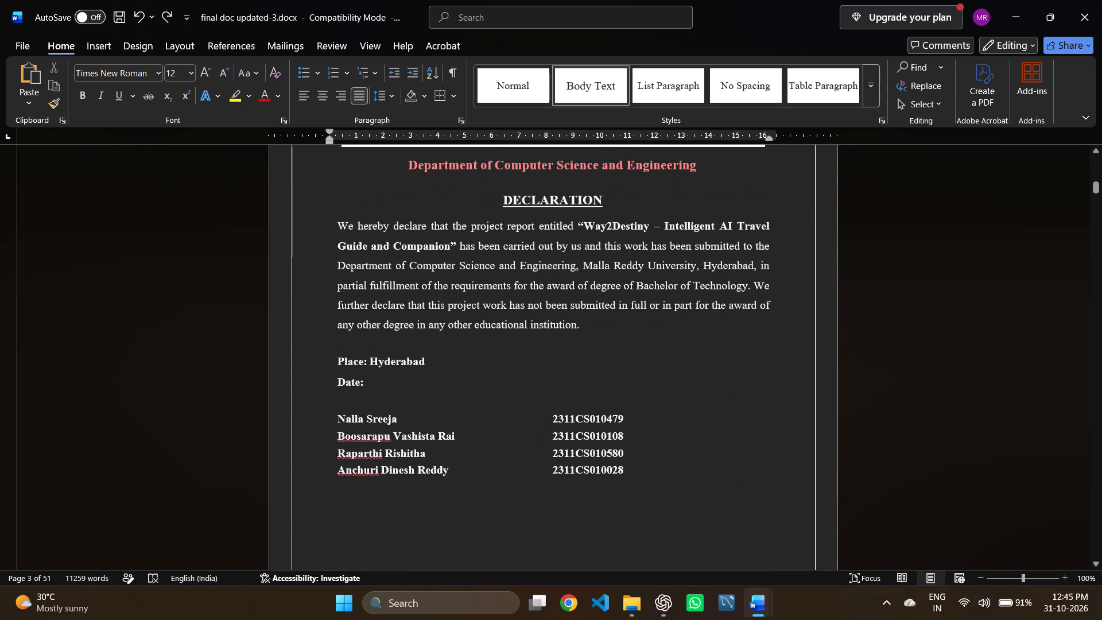
{"action": "scroll", "coordinate": [583, 313], "scroll_direction": "up", "scroll_amount": 3}
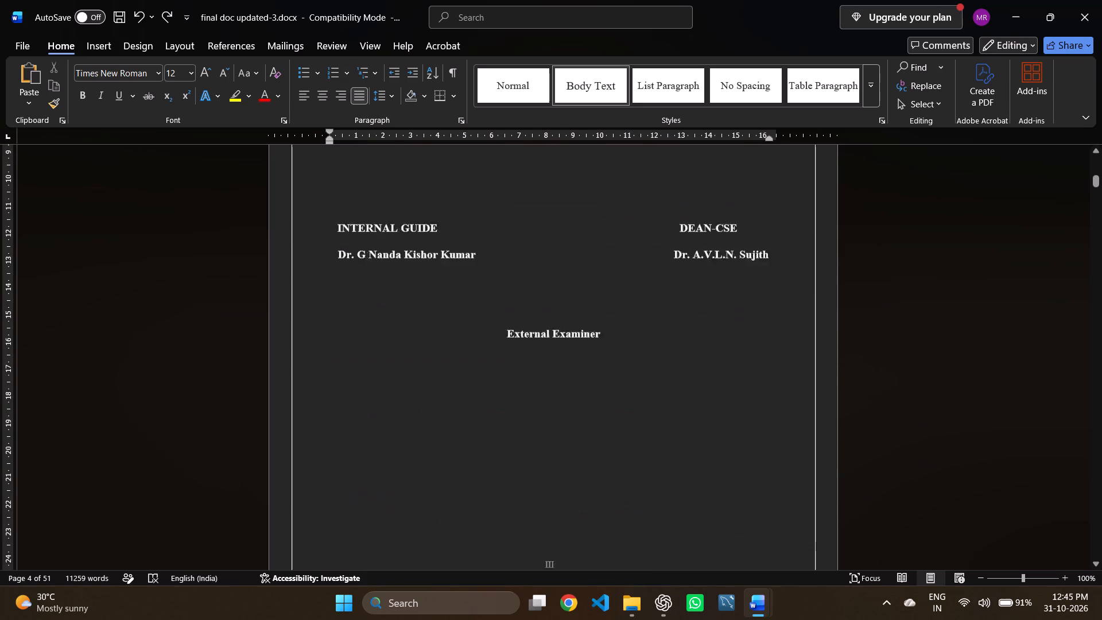
{"action": "scroll", "coordinate": [583, 313], "scroll_direction": "up", "scroll_amount": 1}
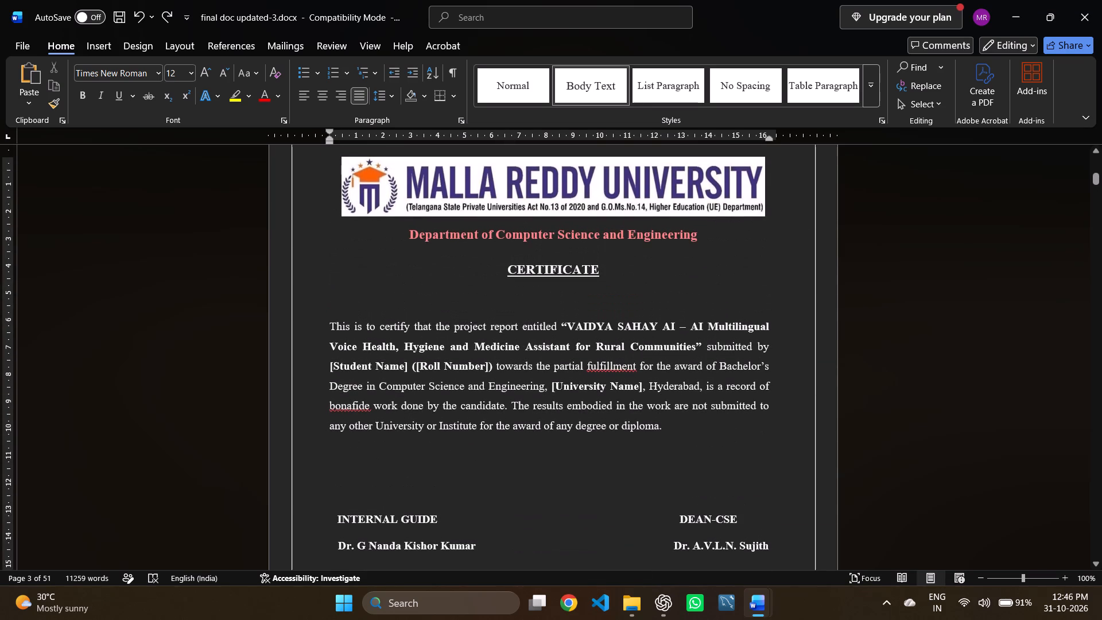
{"action": "scroll", "coordinate": [583, 313], "scroll_direction": "up", "scroll_amount": 1}
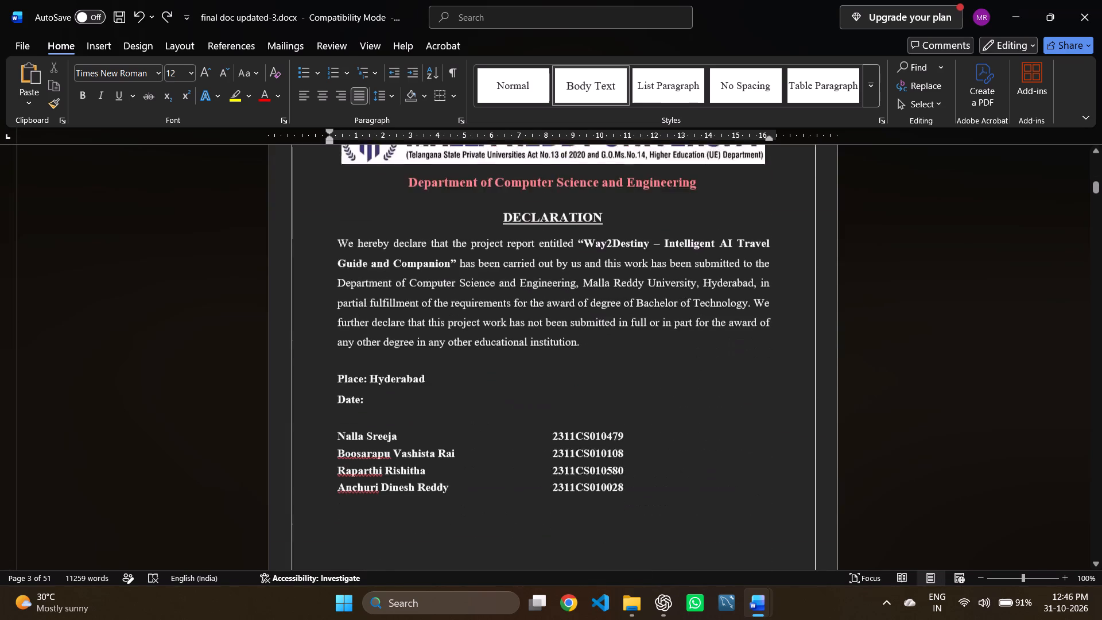
{"action": "scroll", "coordinate": [583, 313], "scroll_direction": "up", "scroll_amount": 1}
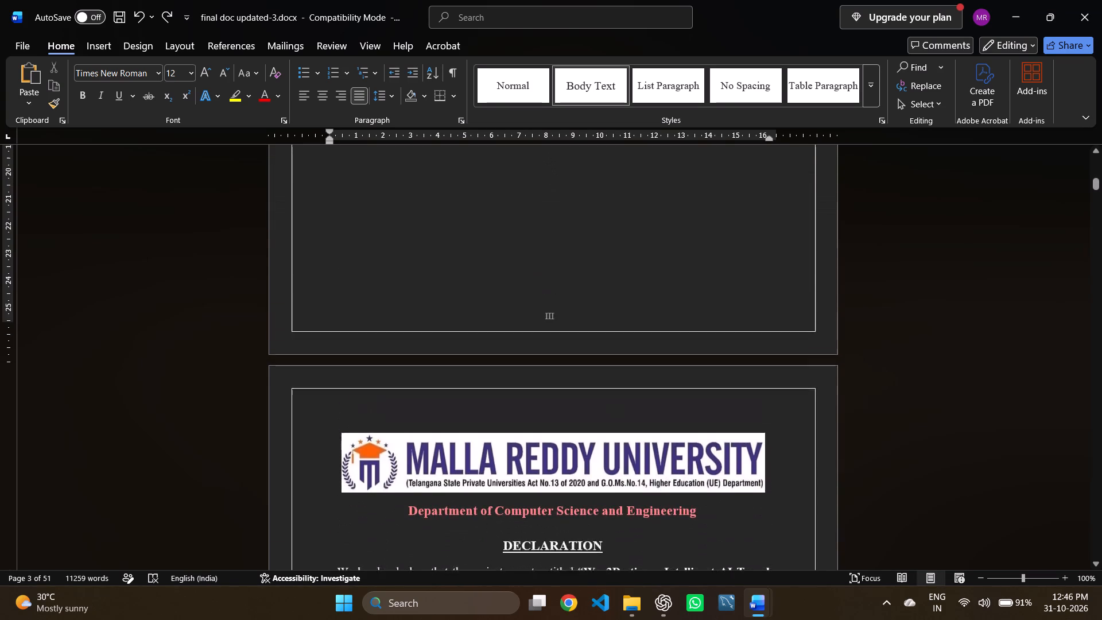
{"action": "scroll", "coordinate": [583, 313], "scroll_direction": "up", "scroll_amount": 1}
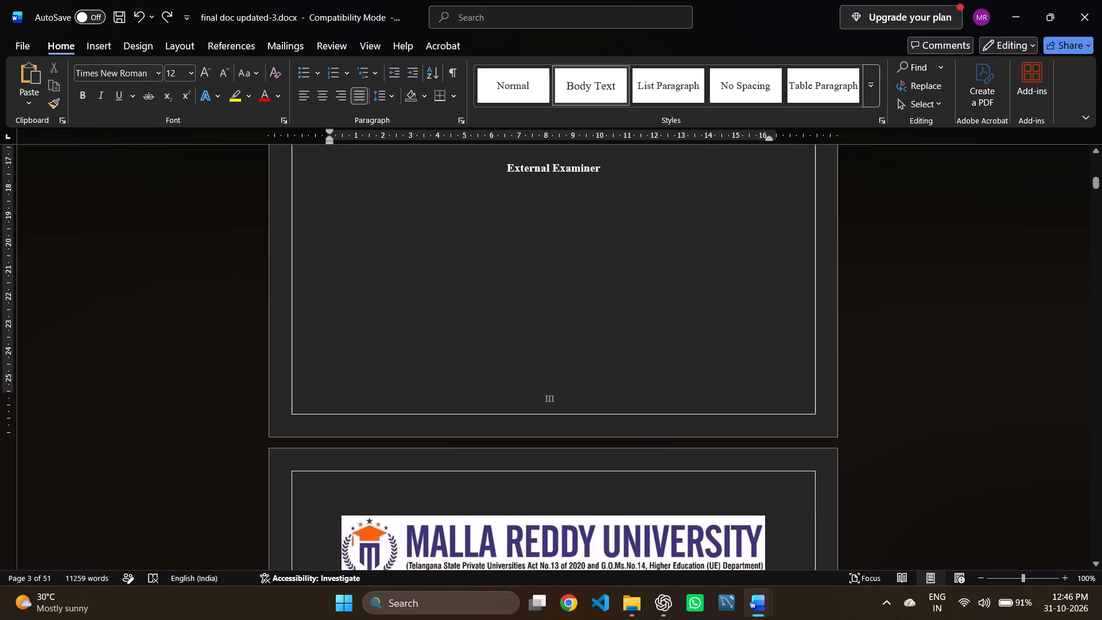
{"action": "scroll", "coordinate": [579, 351], "scroll_direction": "up", "scroll_amount": 2}
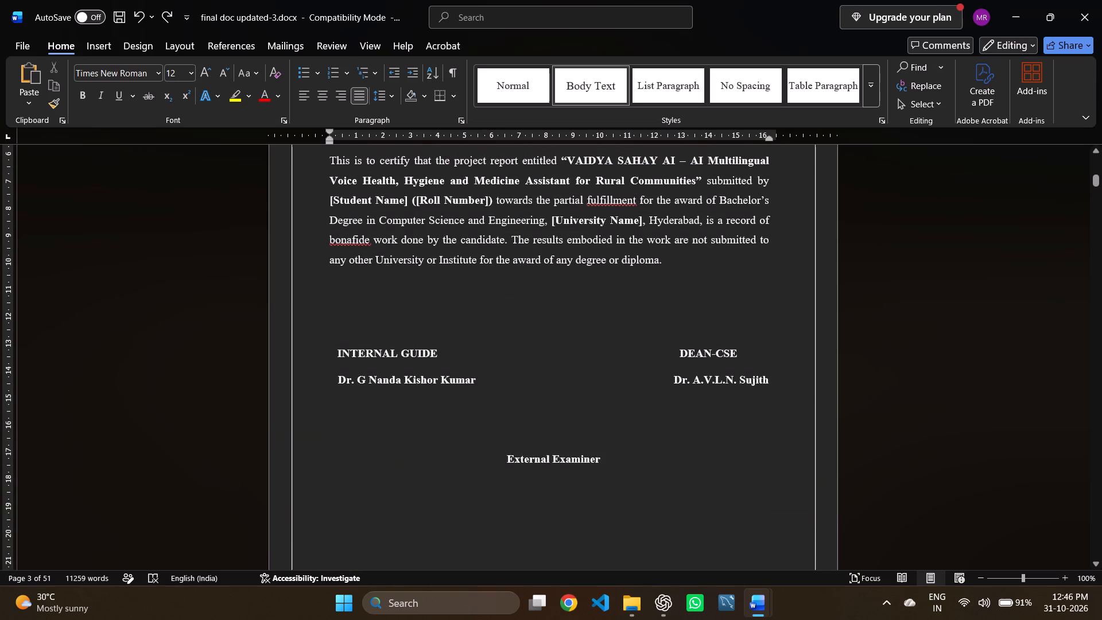
{"action": "scroll", "coordinate": [579, 351], "scroll_direction": "up", "scroll_amount": 1}
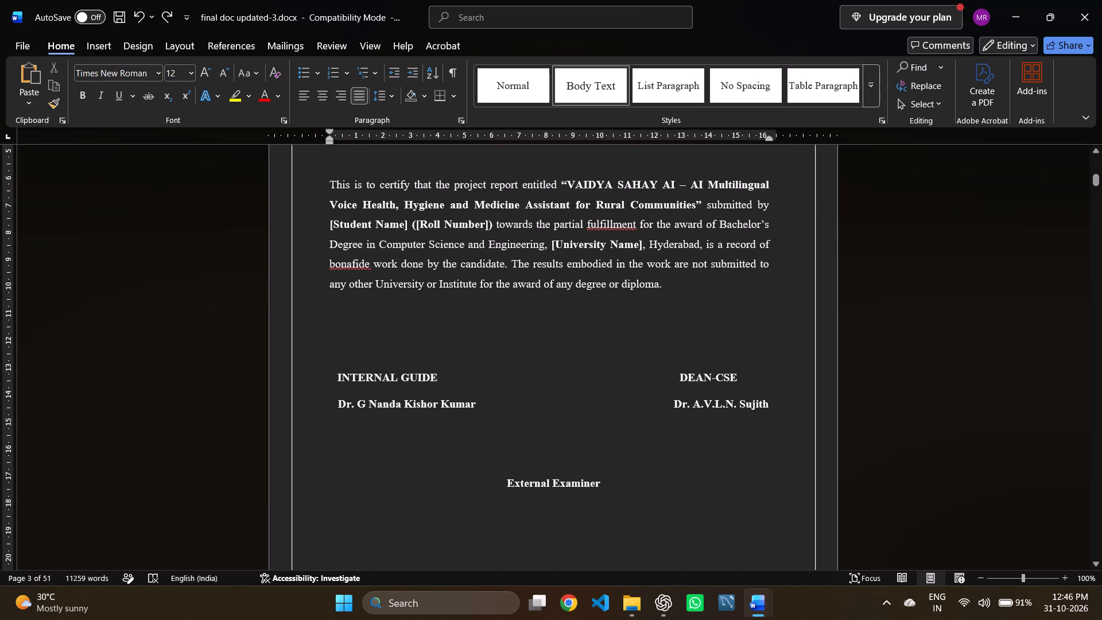
{"action": "scroll", "coordinate": [612, 320], "scroll_direction": "down", "scroll_amount": 1}
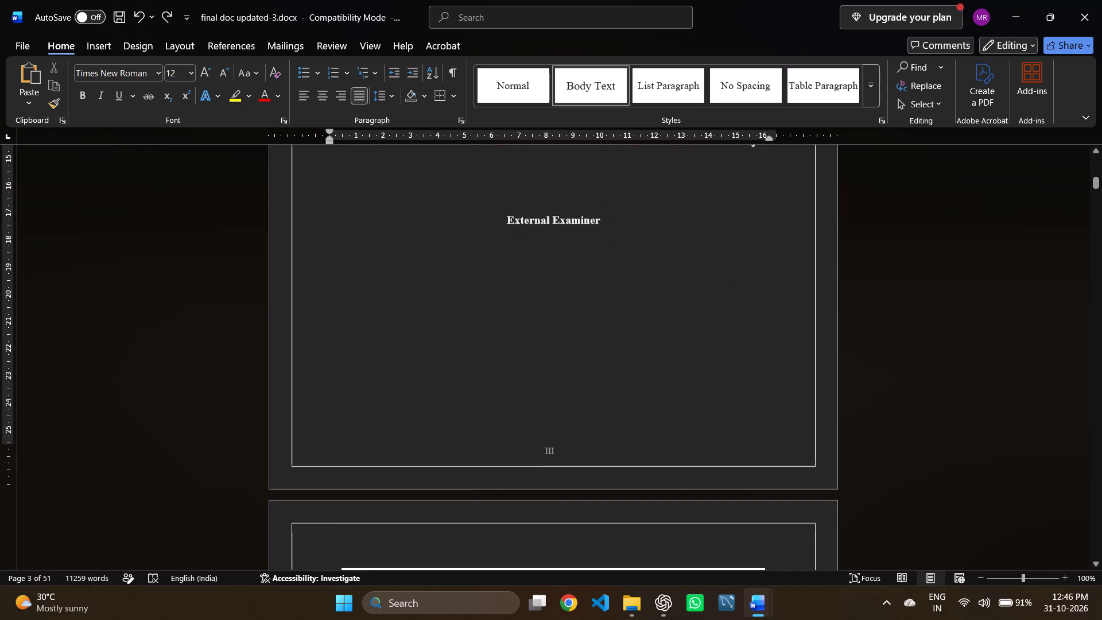
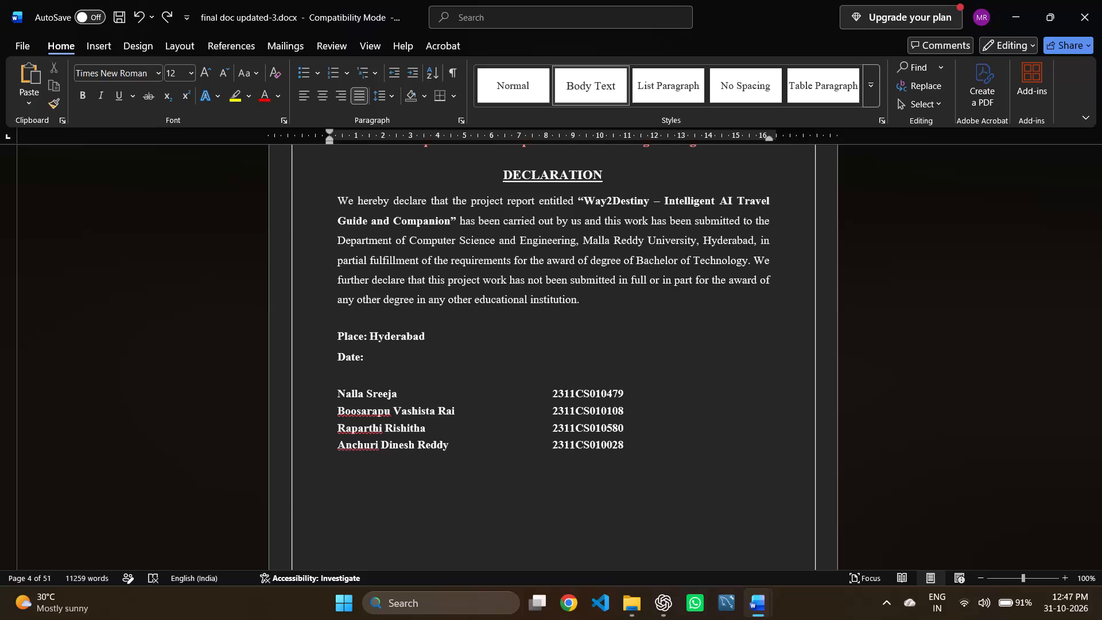
Examine the paragraph indent and spacing settings of the DECLARATION heading, the declaration paragraph and the student roll-number list.
{"action": "left_click", "coordinate": [618, 380]}
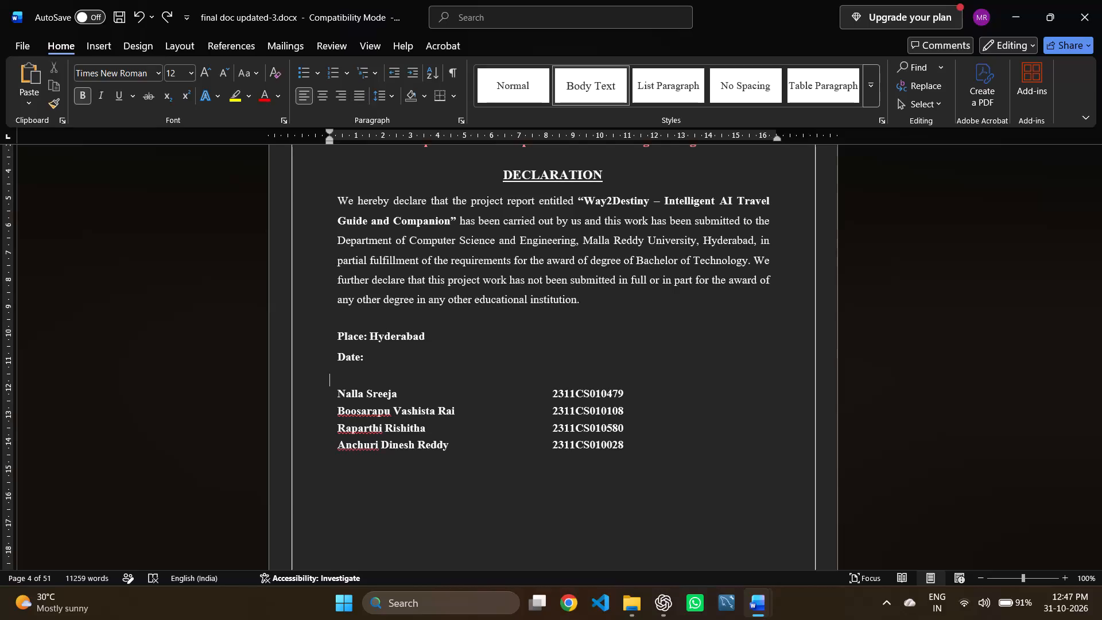
{"action": "left_click", "coordinate": [618, 380]}
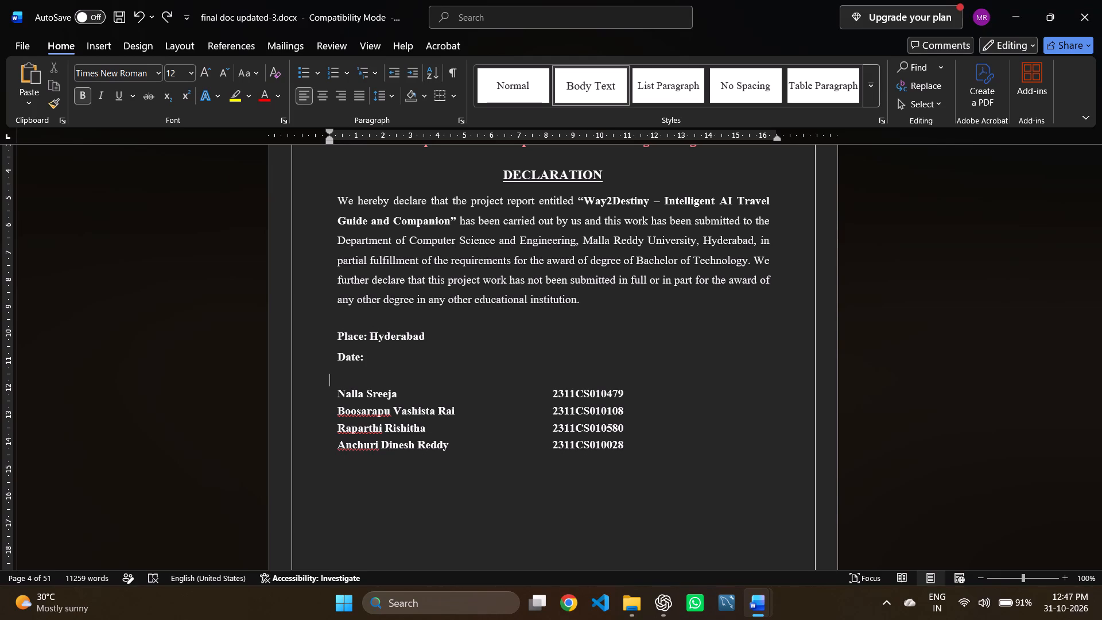
{"action": "left_click", "coordinate": [611, 179]}
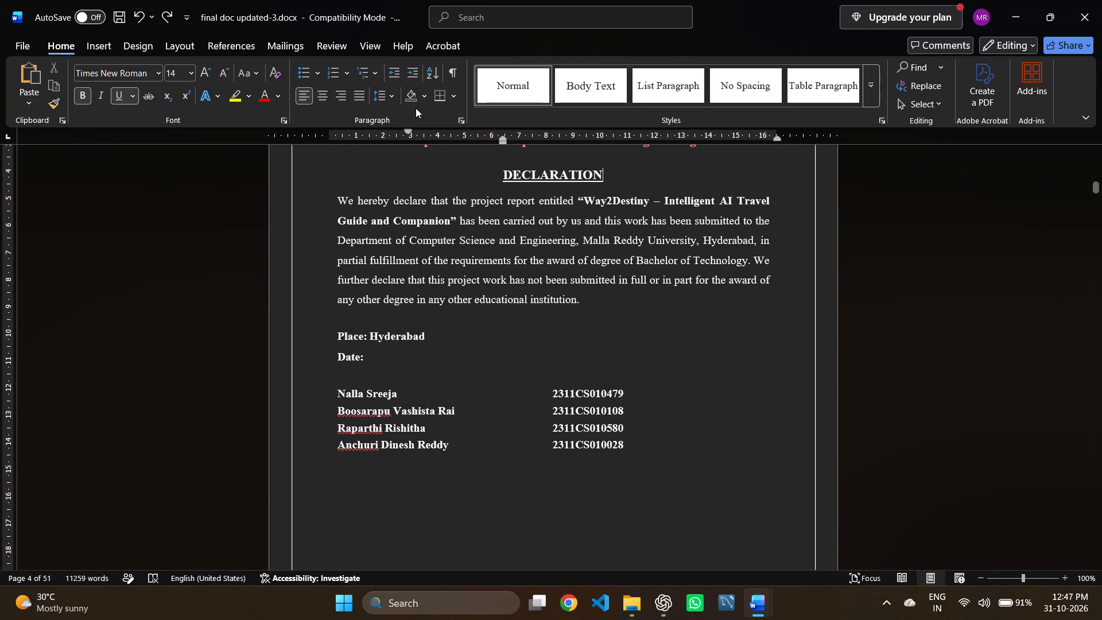
{"action": "left_click", "coordinate": [185, 49]}
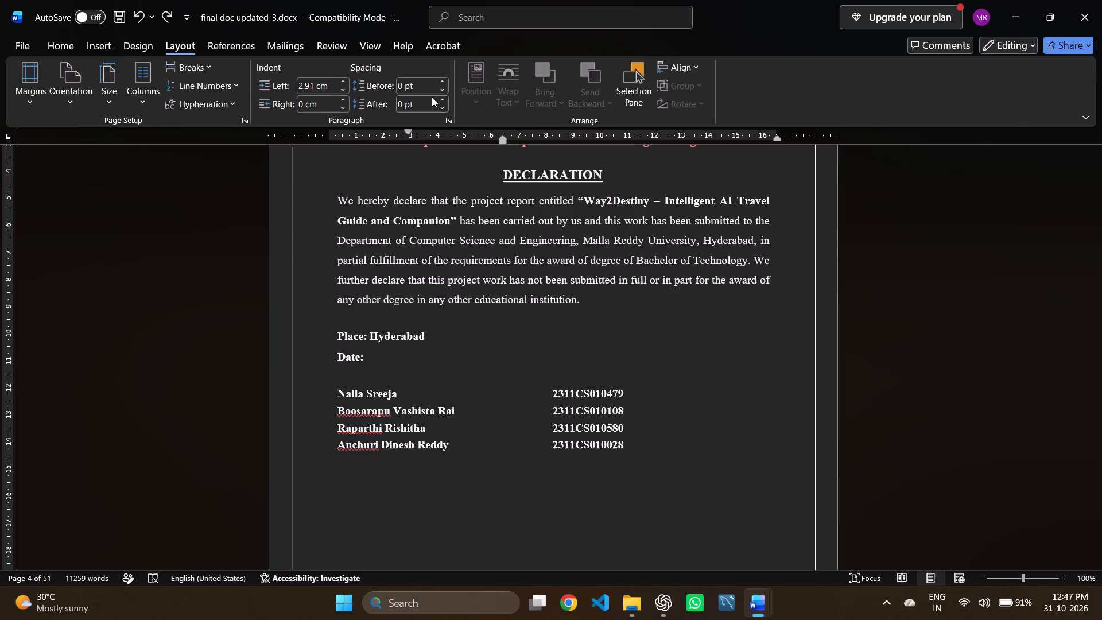
{"action": "left_click", "coordinate": [620, 185]}
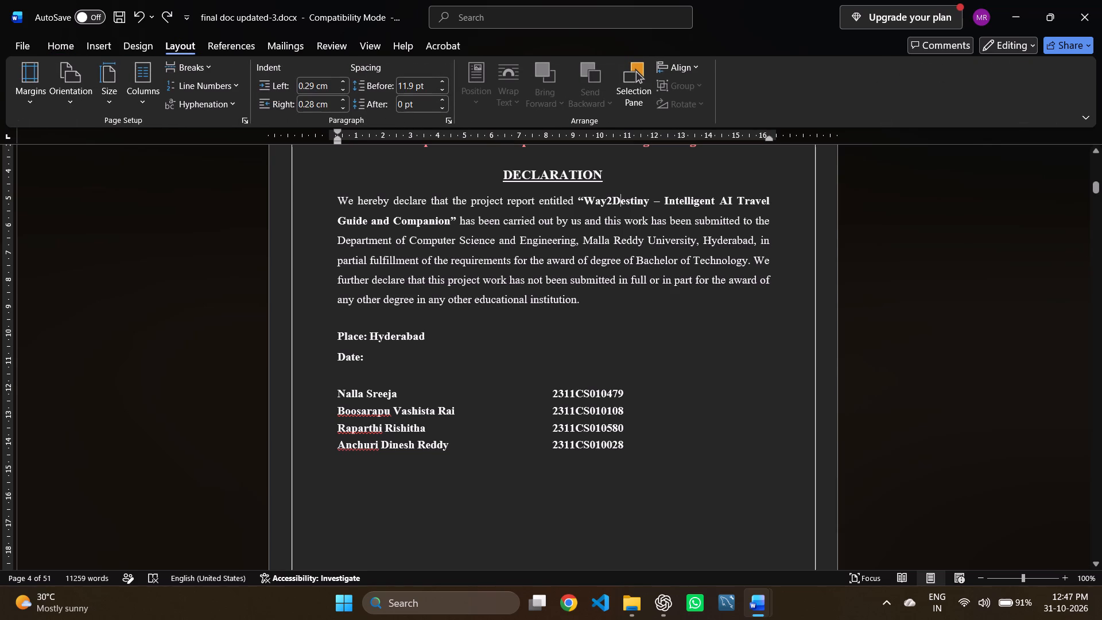
{"action": "left_click", "coordinate": [783, 199]}
{"action": "left_click", "coordinate": [768, 221]}
{"action": "left_click", "coordinate": [630, 397]}
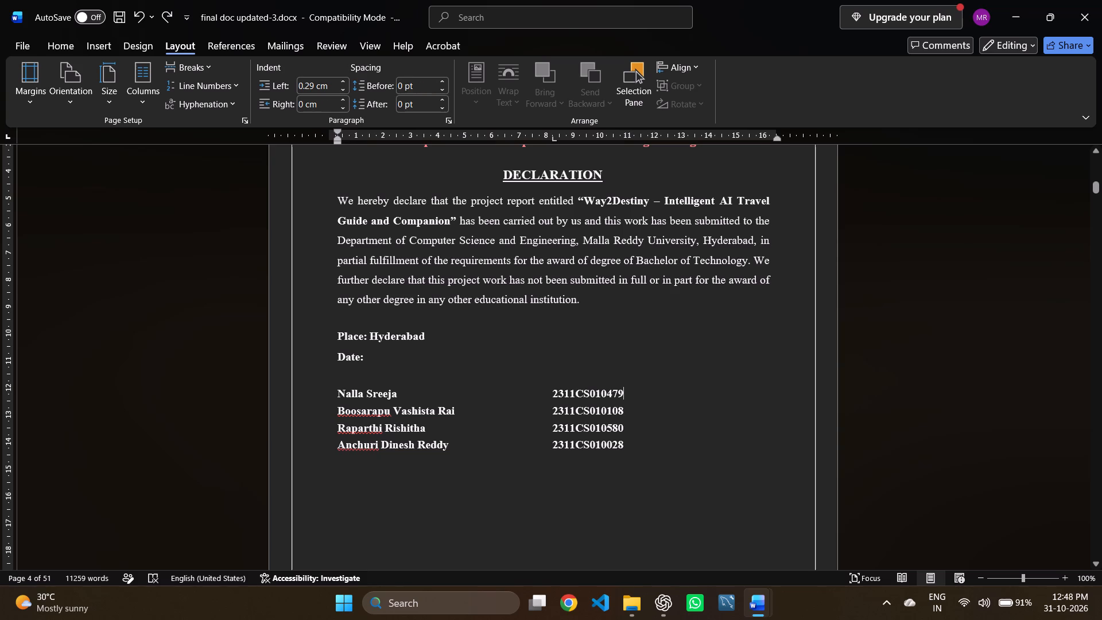
{"action": "left_click", "coordinate": [776, 195]}
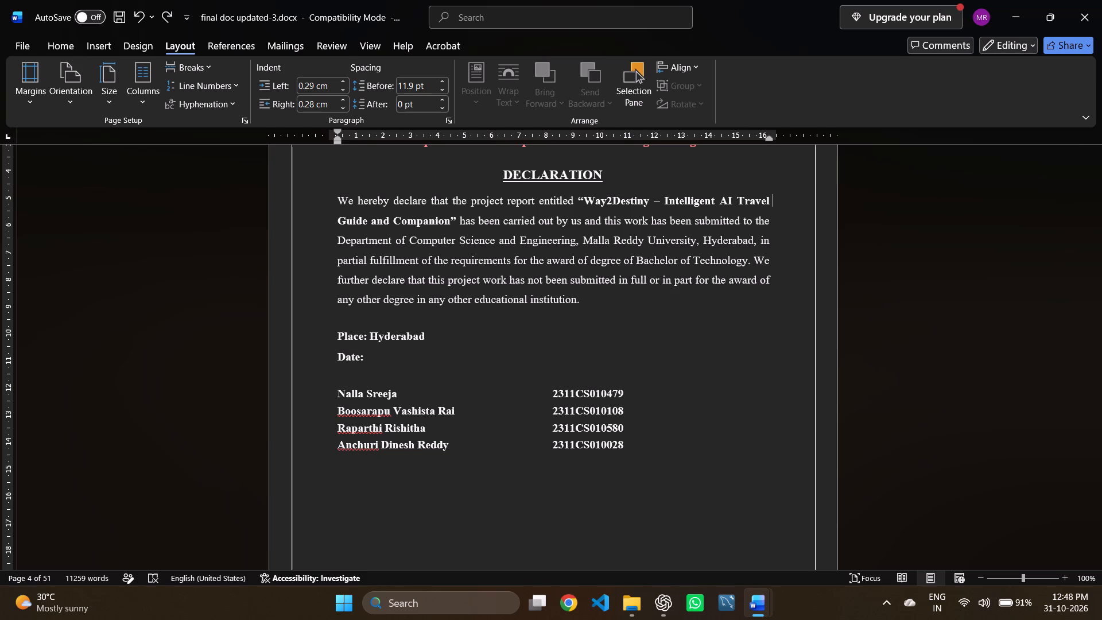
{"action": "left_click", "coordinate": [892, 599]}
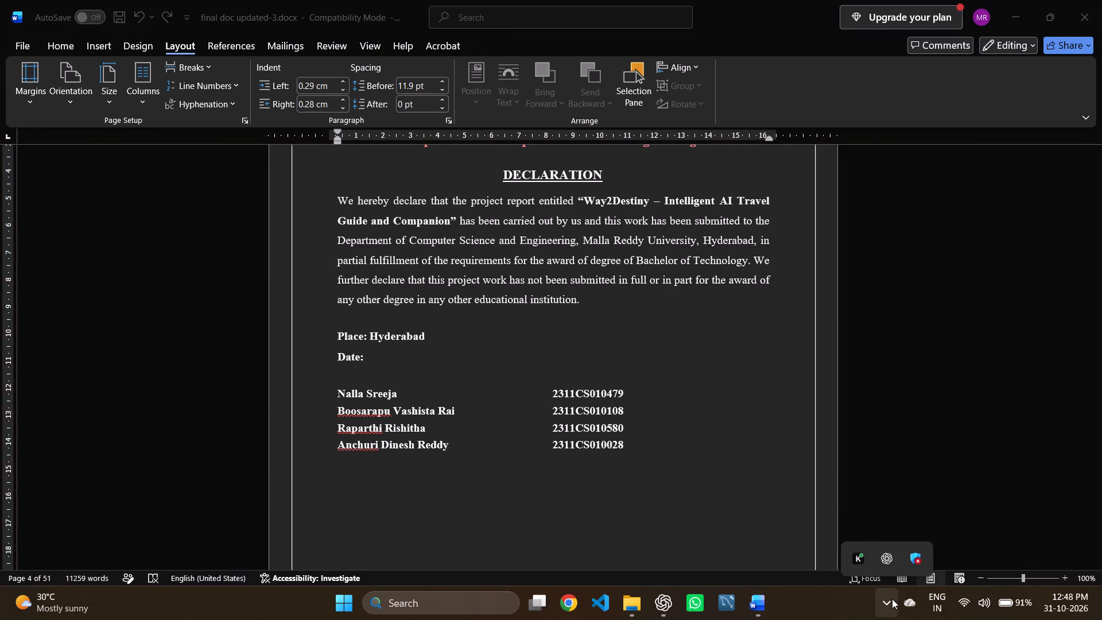
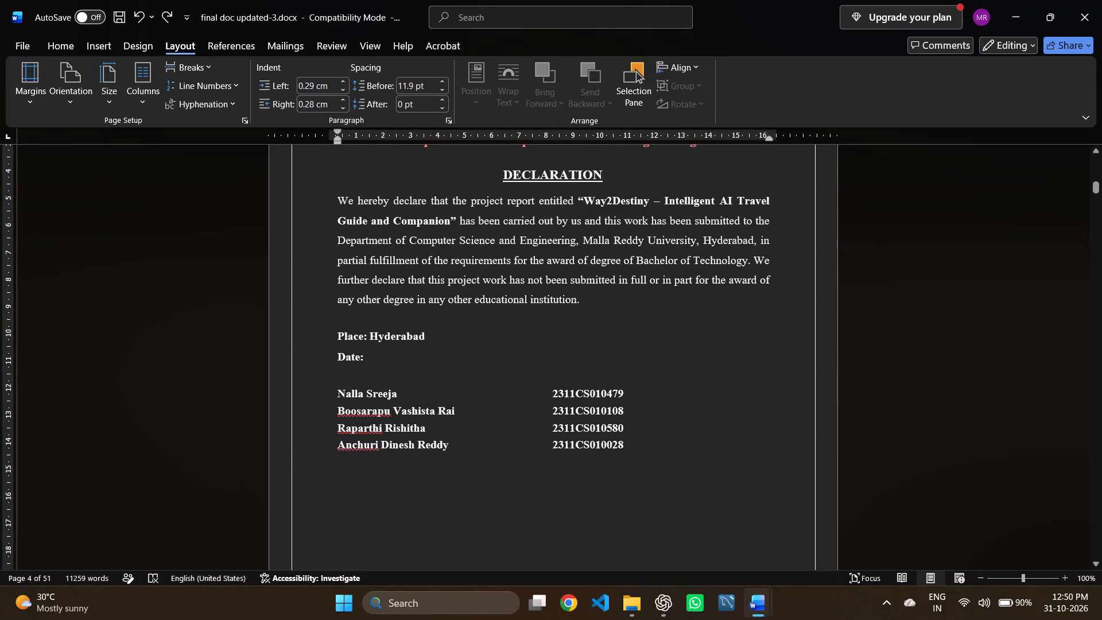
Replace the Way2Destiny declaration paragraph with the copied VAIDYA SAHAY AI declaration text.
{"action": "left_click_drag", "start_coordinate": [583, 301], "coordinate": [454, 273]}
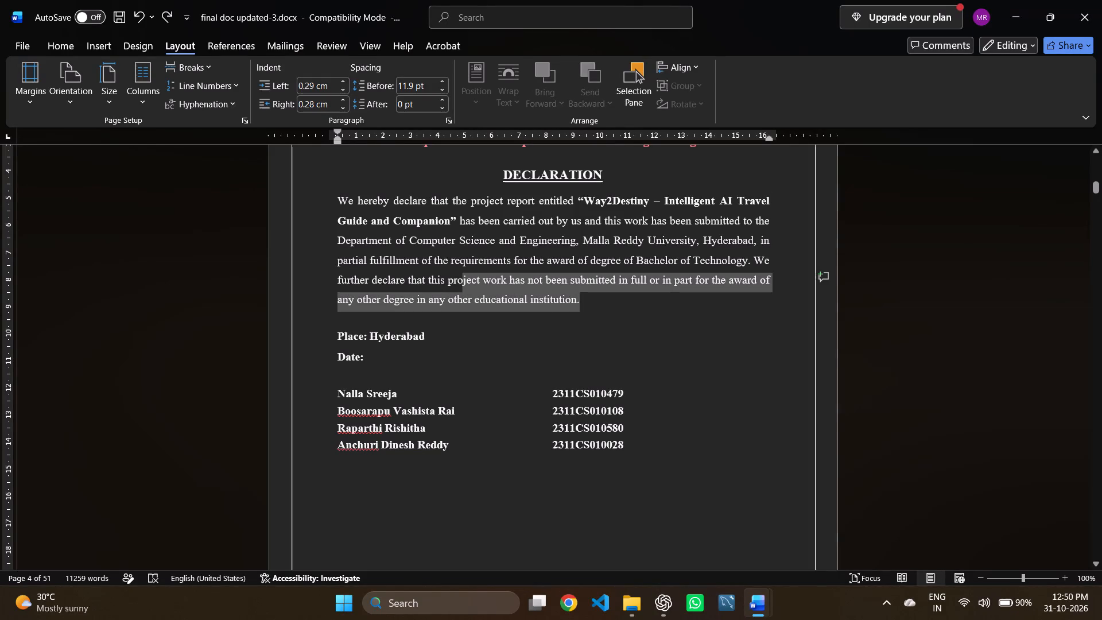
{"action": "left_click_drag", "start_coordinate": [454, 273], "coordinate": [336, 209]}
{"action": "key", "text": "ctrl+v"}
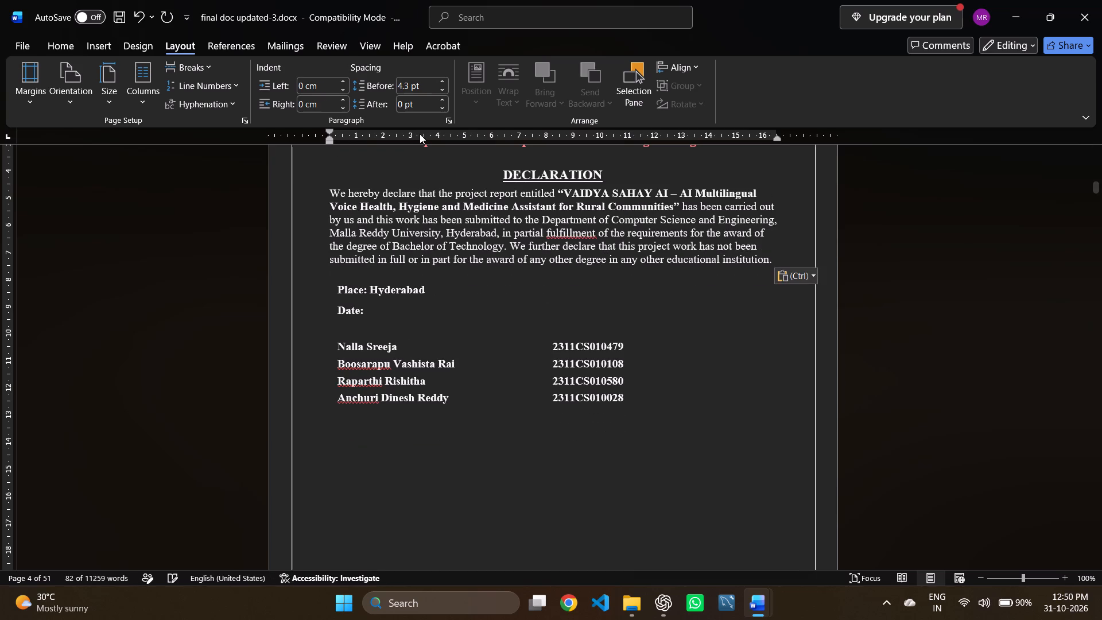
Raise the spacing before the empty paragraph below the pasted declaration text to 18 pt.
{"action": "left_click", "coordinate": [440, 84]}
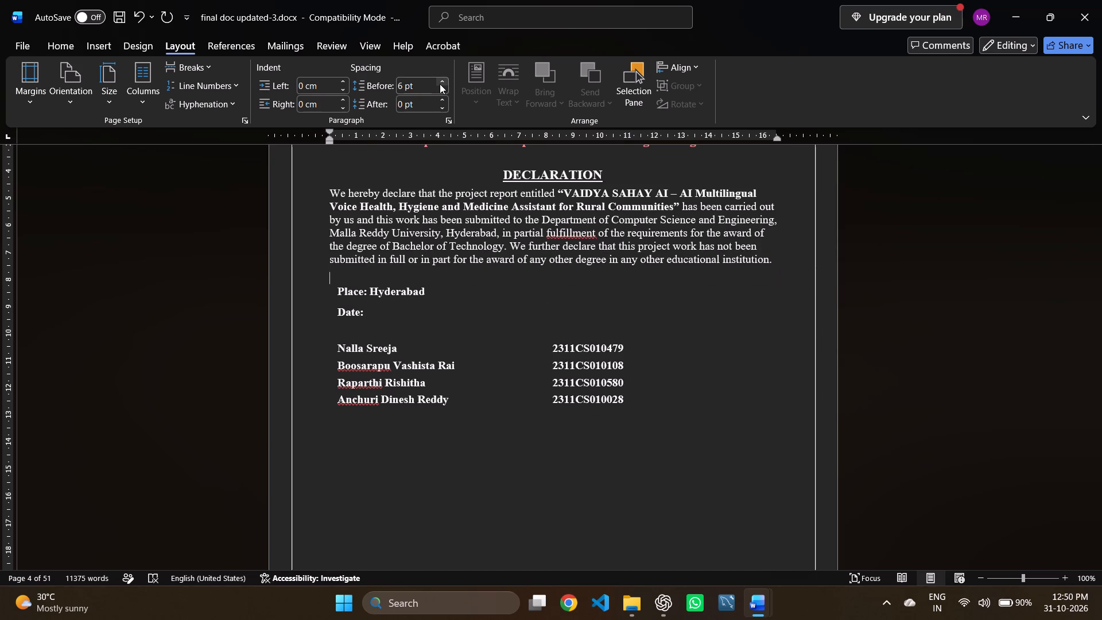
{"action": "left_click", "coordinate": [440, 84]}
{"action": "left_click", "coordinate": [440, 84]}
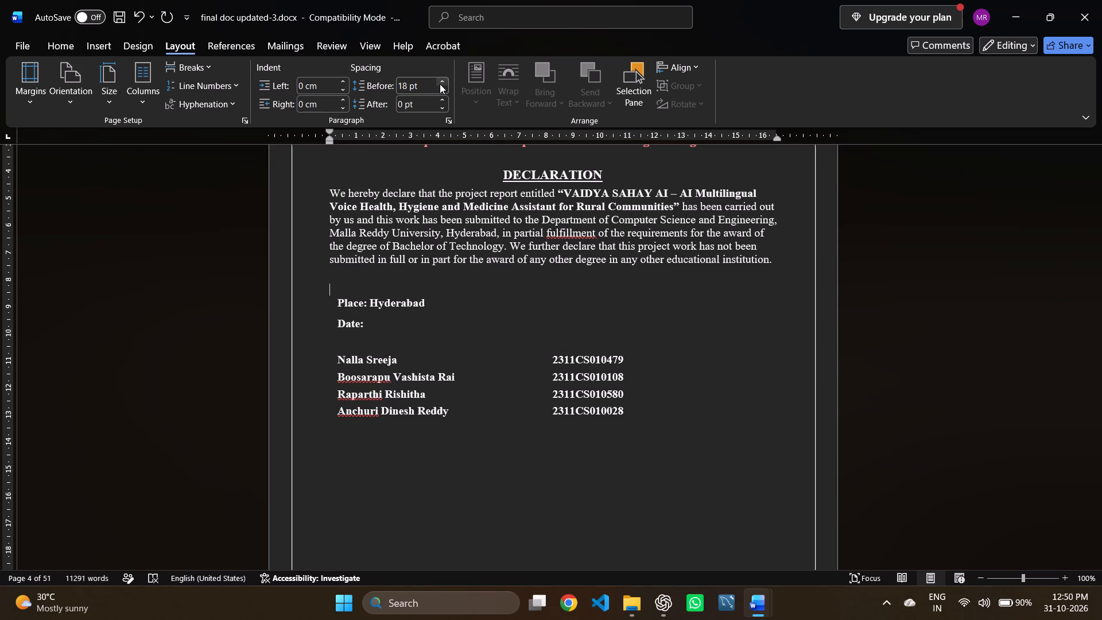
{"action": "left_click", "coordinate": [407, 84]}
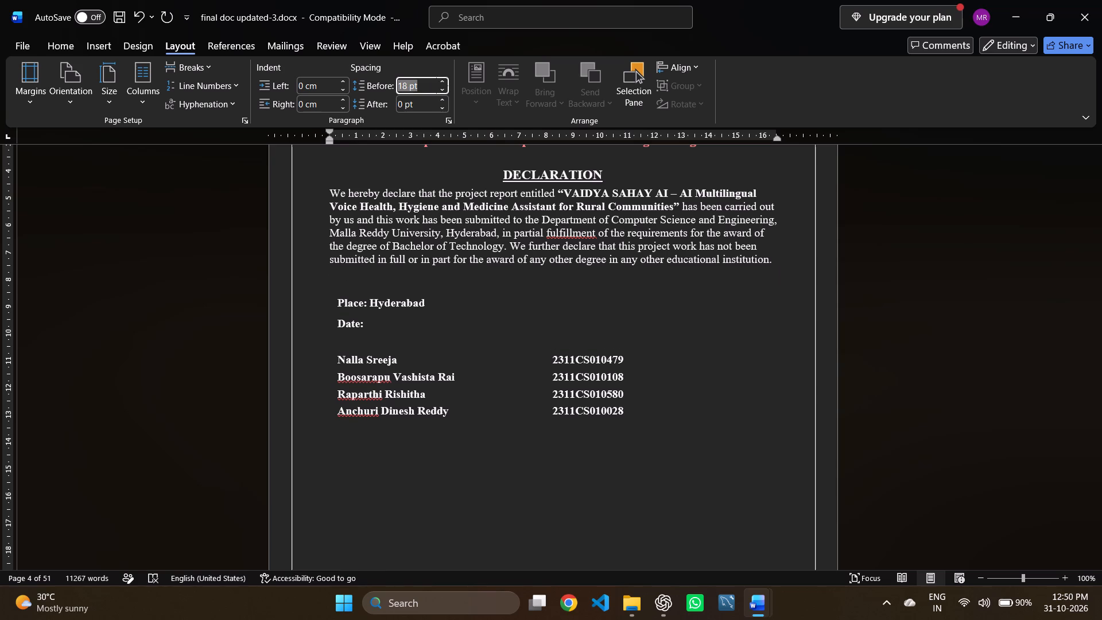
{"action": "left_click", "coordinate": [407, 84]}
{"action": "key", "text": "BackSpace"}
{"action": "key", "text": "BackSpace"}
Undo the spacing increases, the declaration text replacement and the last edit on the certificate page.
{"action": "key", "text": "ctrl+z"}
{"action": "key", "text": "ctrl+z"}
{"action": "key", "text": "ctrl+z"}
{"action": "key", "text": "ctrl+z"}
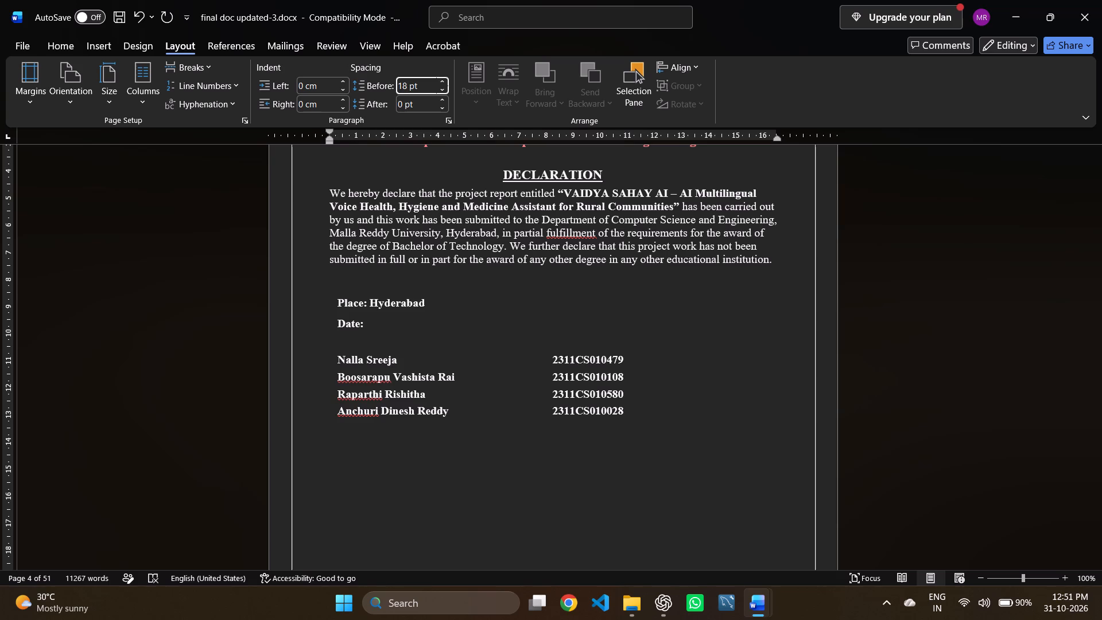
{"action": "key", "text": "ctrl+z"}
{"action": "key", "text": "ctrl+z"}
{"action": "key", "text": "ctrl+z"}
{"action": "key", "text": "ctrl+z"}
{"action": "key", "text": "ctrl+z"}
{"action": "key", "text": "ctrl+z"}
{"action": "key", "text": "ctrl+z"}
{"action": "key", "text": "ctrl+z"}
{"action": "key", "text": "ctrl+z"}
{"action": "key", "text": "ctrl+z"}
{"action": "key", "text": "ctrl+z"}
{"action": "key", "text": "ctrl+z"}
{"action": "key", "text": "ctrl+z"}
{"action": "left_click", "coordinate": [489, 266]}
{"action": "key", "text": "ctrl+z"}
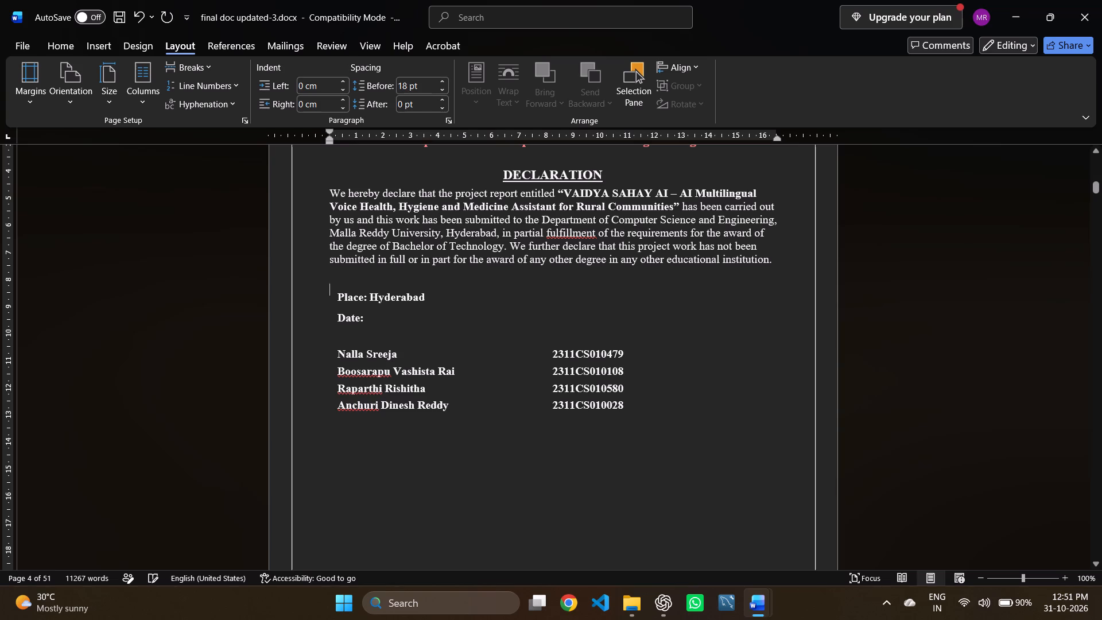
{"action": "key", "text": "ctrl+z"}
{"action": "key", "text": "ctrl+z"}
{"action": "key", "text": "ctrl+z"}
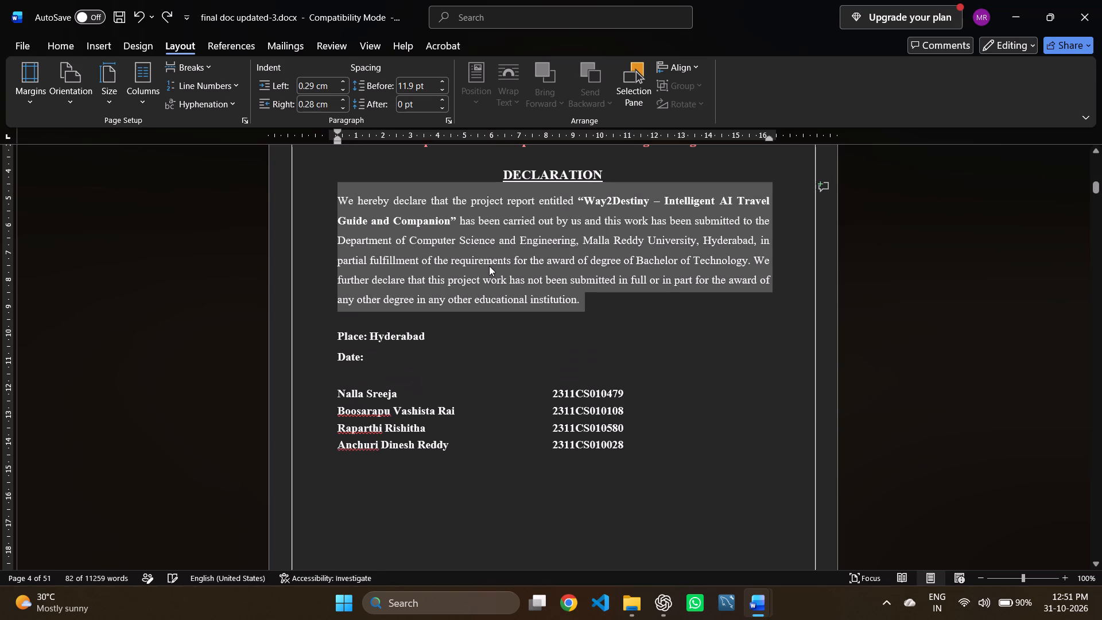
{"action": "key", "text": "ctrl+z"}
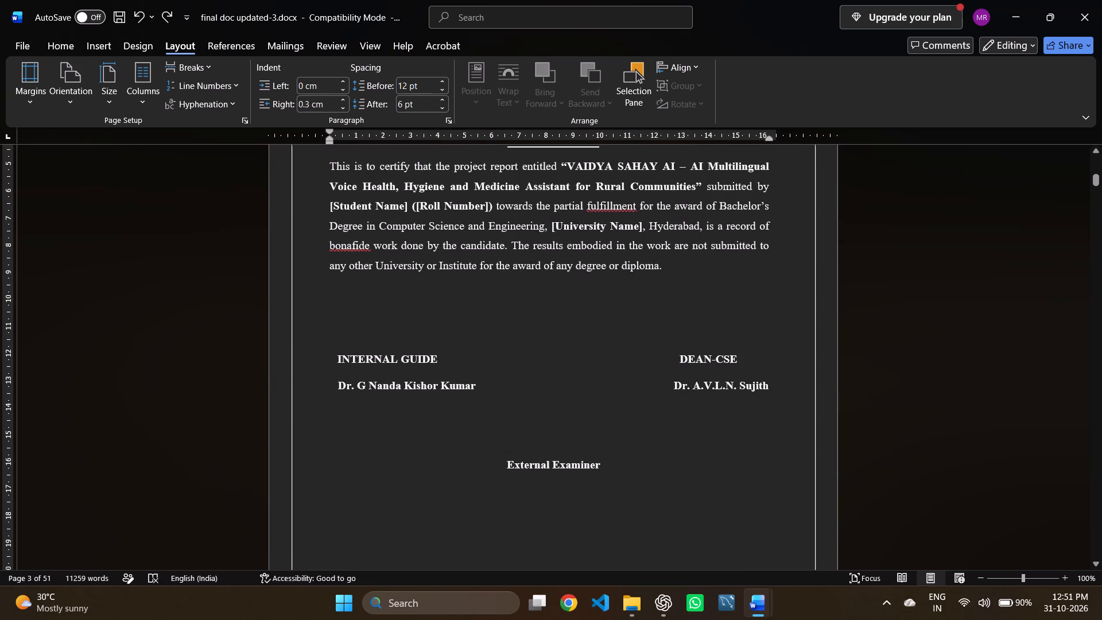
Return to the declaration page and examine the indent and spacing settings of its heading and paragraph.
{"action": "scroll", "coordinate": [602, 315], "scroll_direction": "down", "scroll_amount": 2}
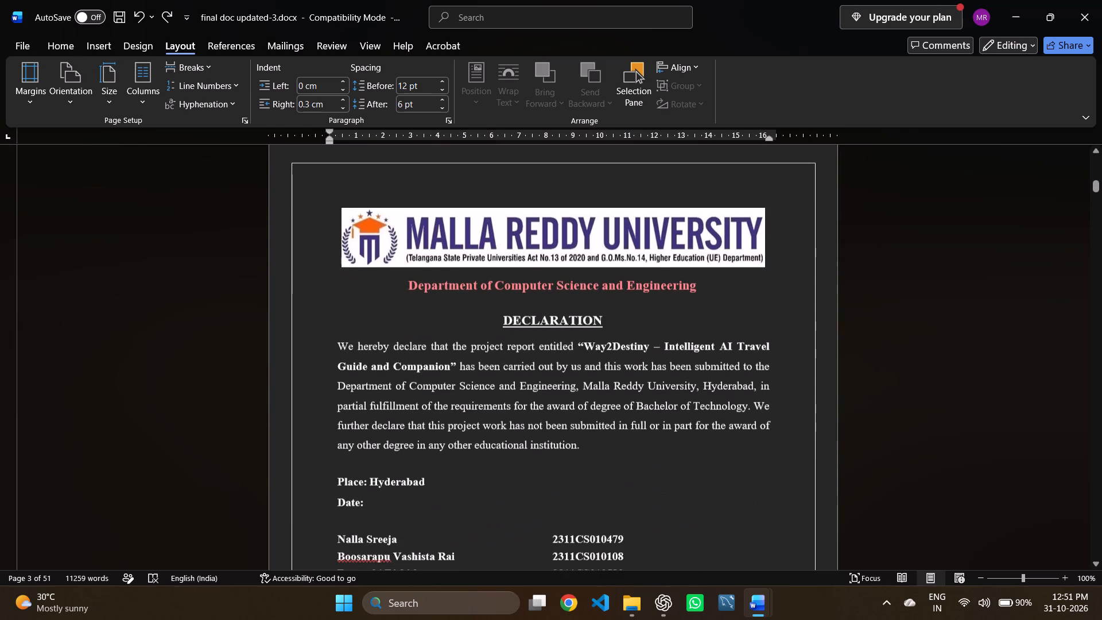
{"action": "scroll", "coordinate": [591, 436], "scroll_direction": "up", "scroll_amount": 2}
{"action": "scroll", "coordinate": [591, 436], "scroll_direction": "down", "scroll_amount": 1}
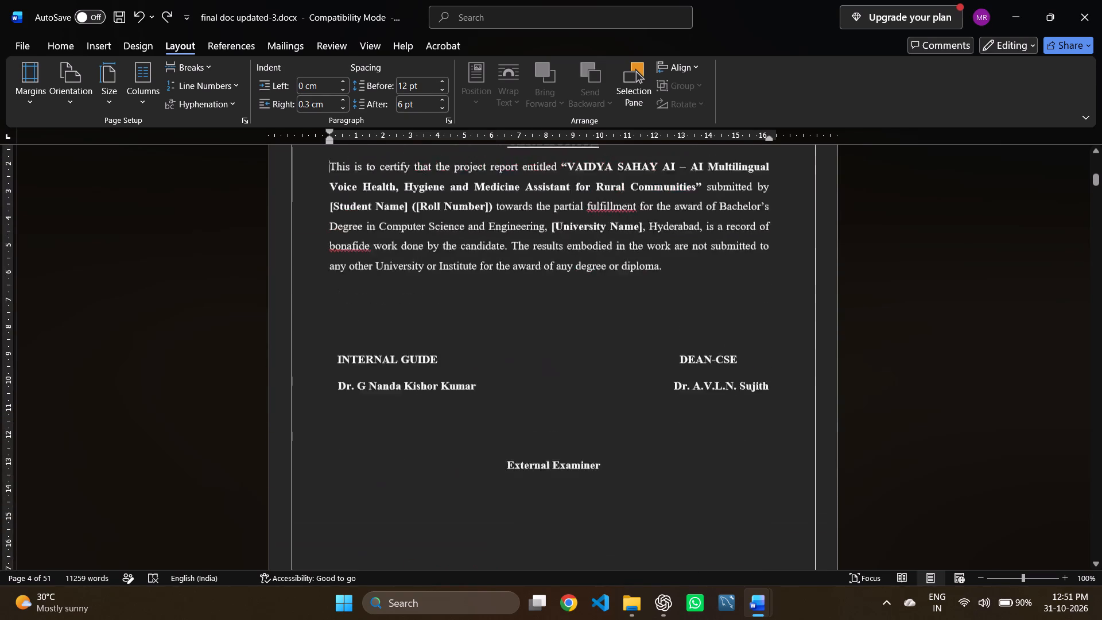
{"action": "scroll", "coordinate": [591, 436], "scroll_direction": "down", "scroll_amount": 2}
{"action": "scroll", "coordinate": [591, 436], "scroll_direction": "right", "scroll_amount": 1}
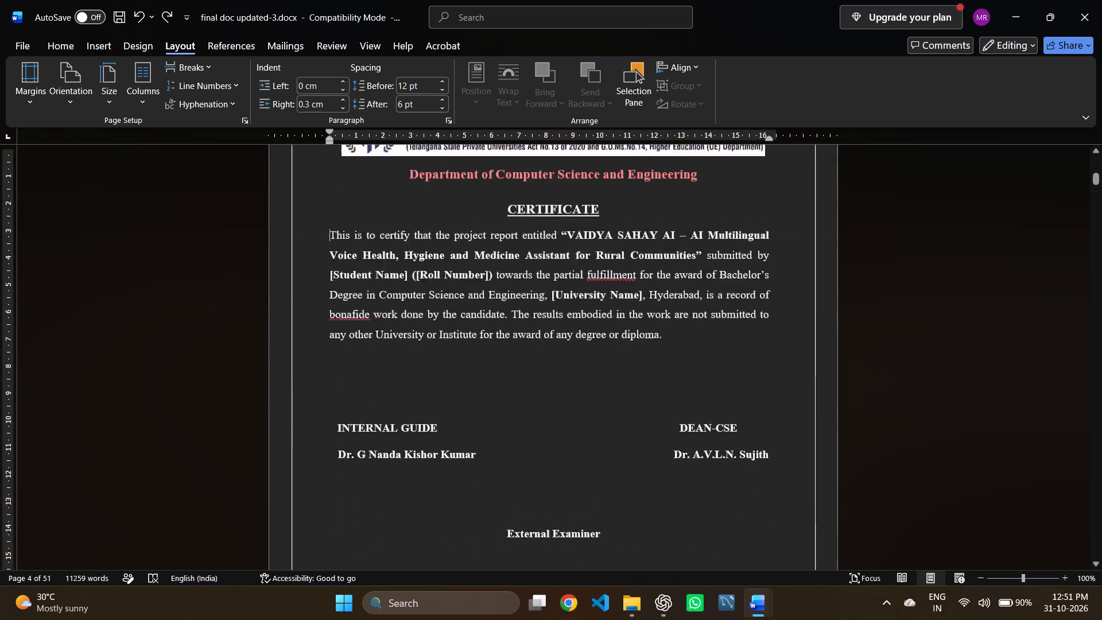
{"action": "scroll", "coordinate": [591, 436], "scroll_direction": "right", "scroll_amount": 1}
{"action": "scroll", "coordinate": [591, 436], "scroll_direction": "down", "scroll_amount": 1}
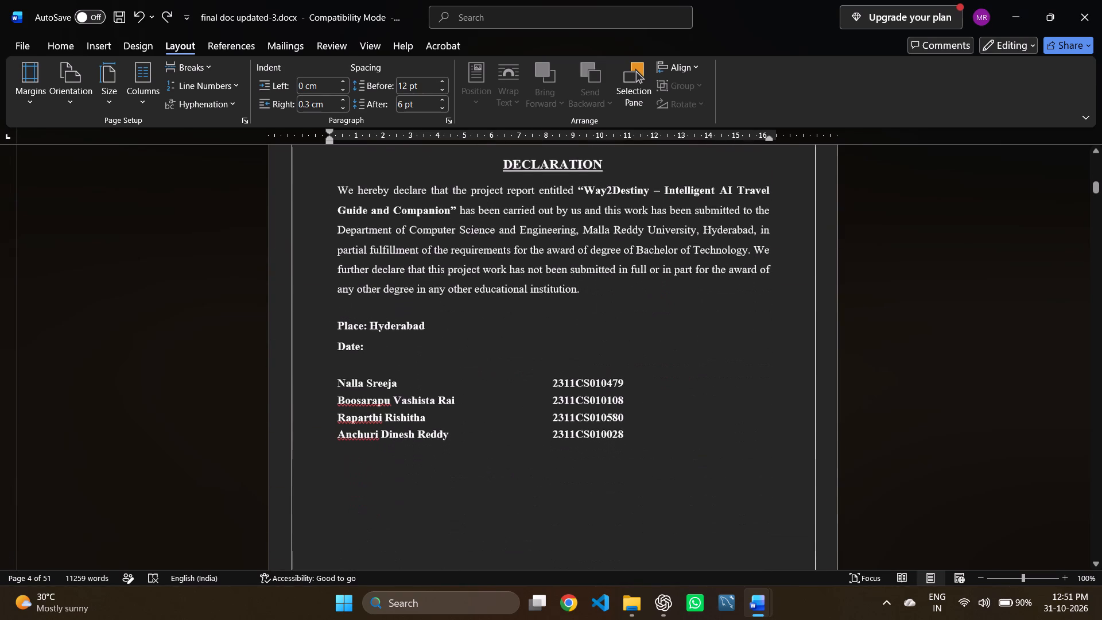
{"action": "left_click", "coordinate": [606, 176]}
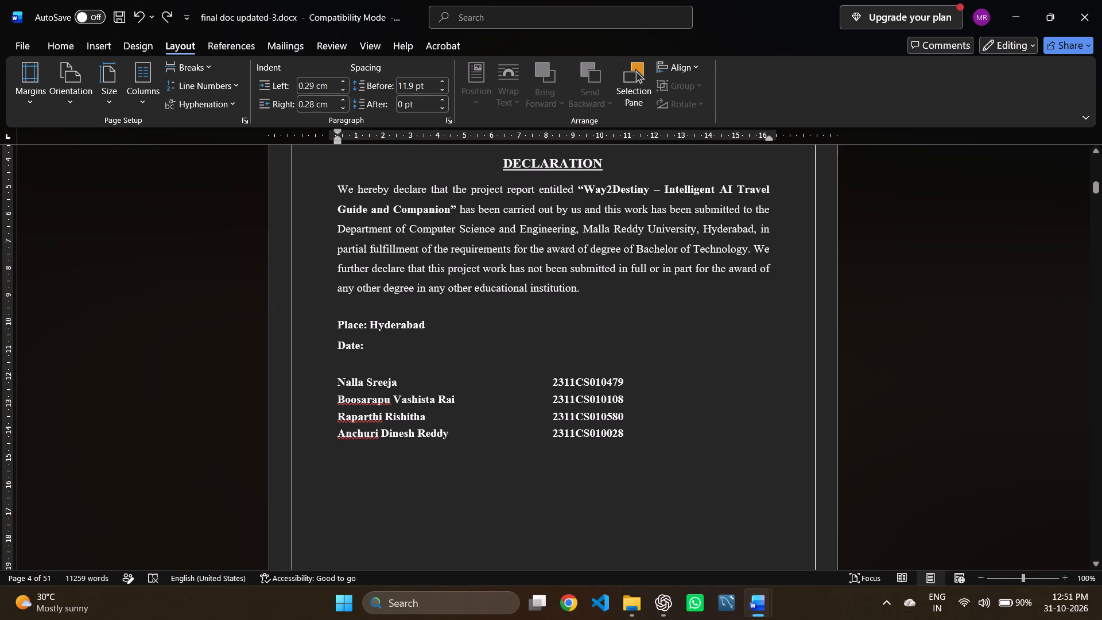
{"action": "left_click", "coordinate": [607, 162]}
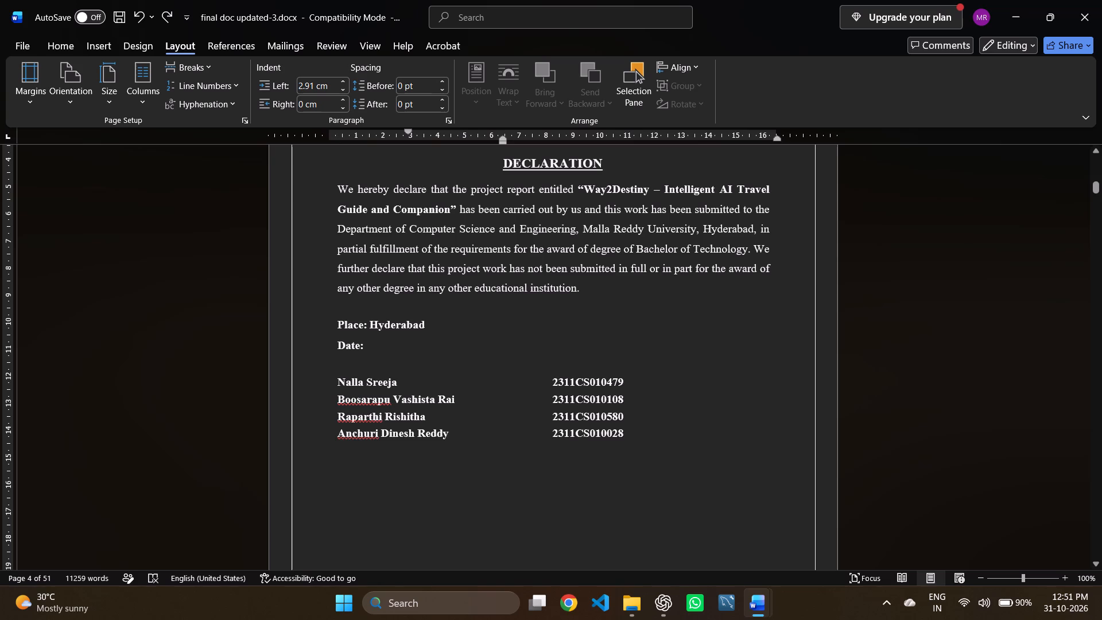
{"action": "left_click", "coordinate": [582, 277]}
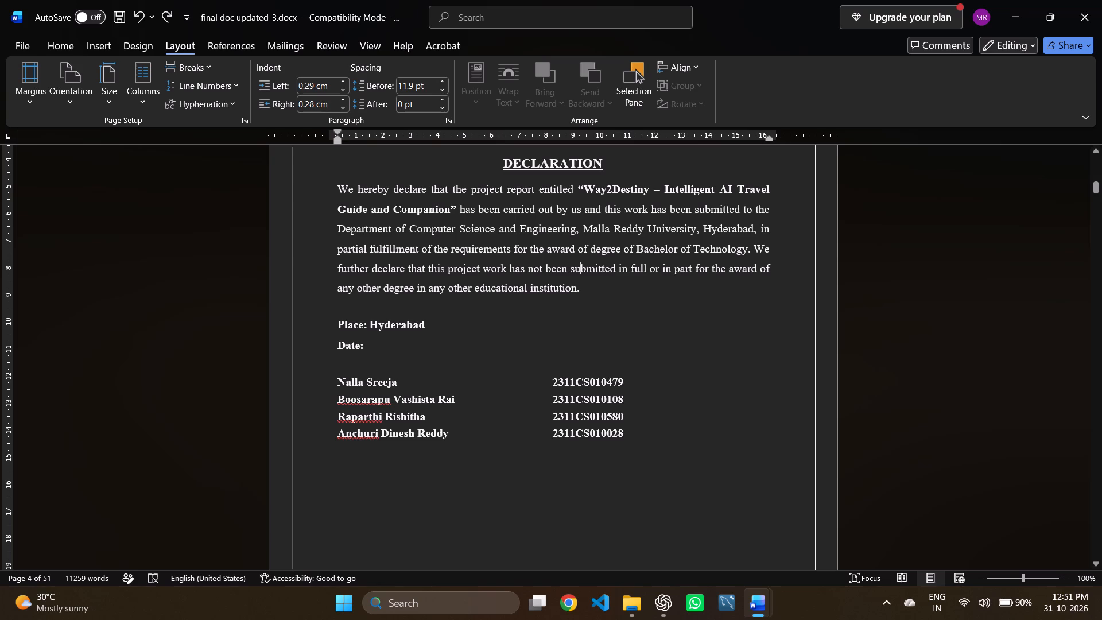
Replace the whole Way2Destiny declaration paragraph with the copied VAIDYA SAHAY AI declaration text.
{"action": "left_click", "coordinate": [582, 288]}
{"action": "left_click_drag", "start_coordinate": [583, 288], "coordinate": [575, 288]}
{"action": "left_click_drag", "start_coordinate": [575, 288], "coordinate": [347, 199]}
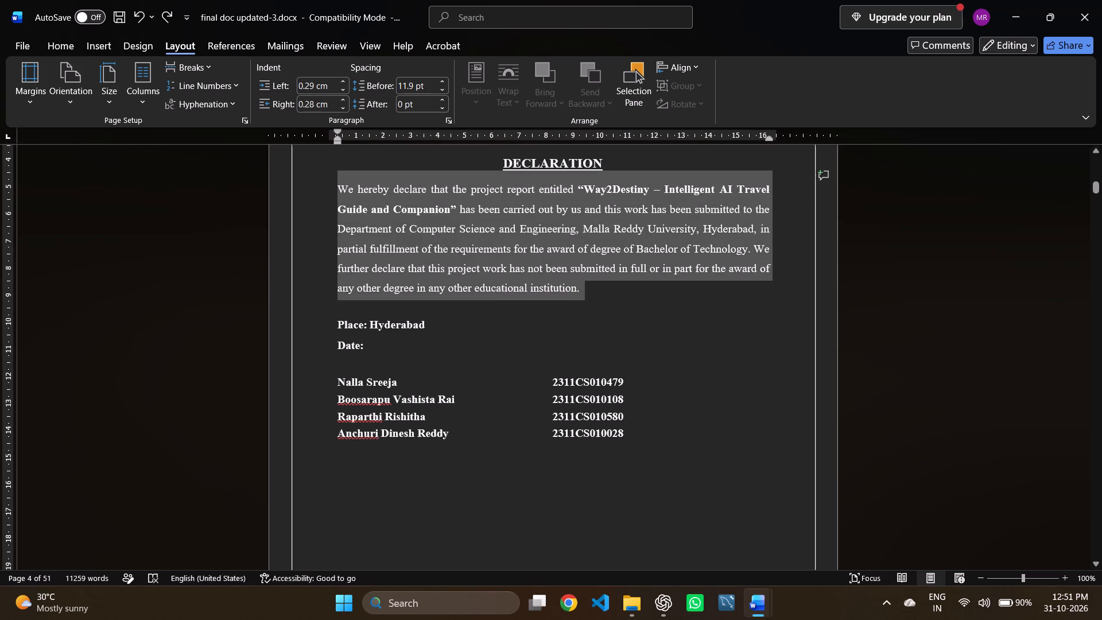
{"action": "left_click_drag", "start_coordinate": [347, 199], "coordinate": [340, 199]}
{"action": "key", "text": "ctrl+v"}
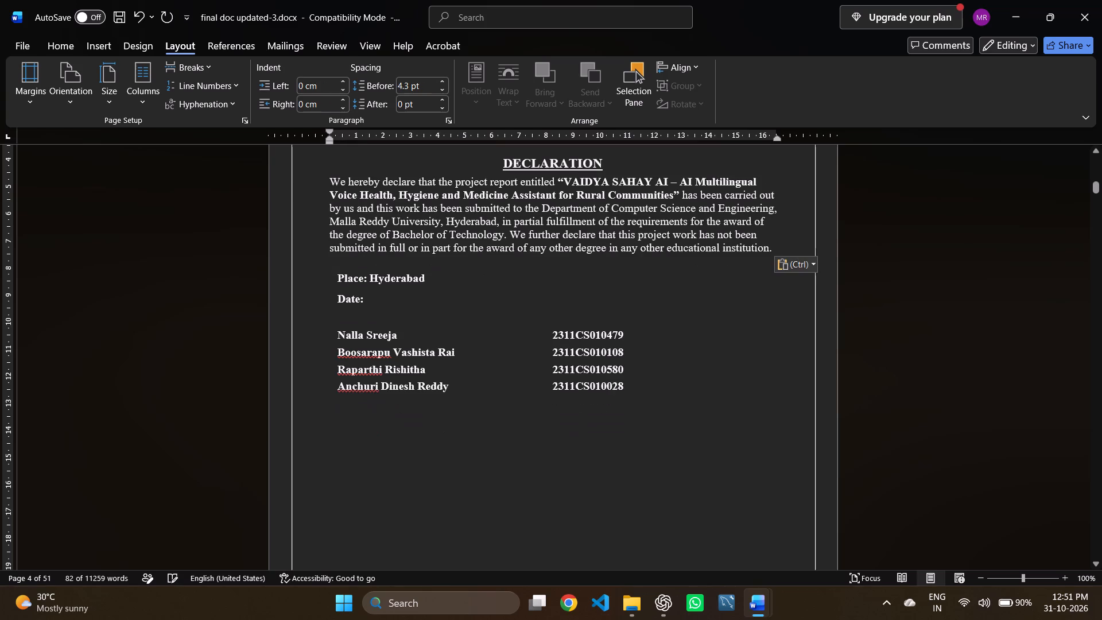
Set the spacing before the empty paragraph below the declaration text to 11.9 pt.
{"action": "left_click", "coordinate": [409, 84]}
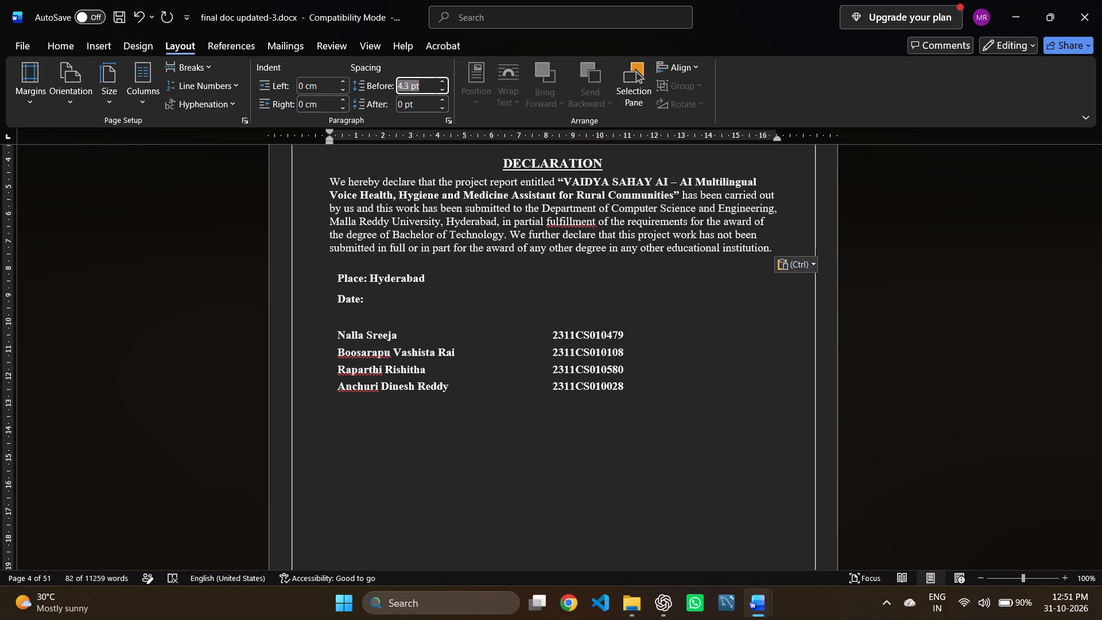
{"action": "key", "text": "BackSpace"}
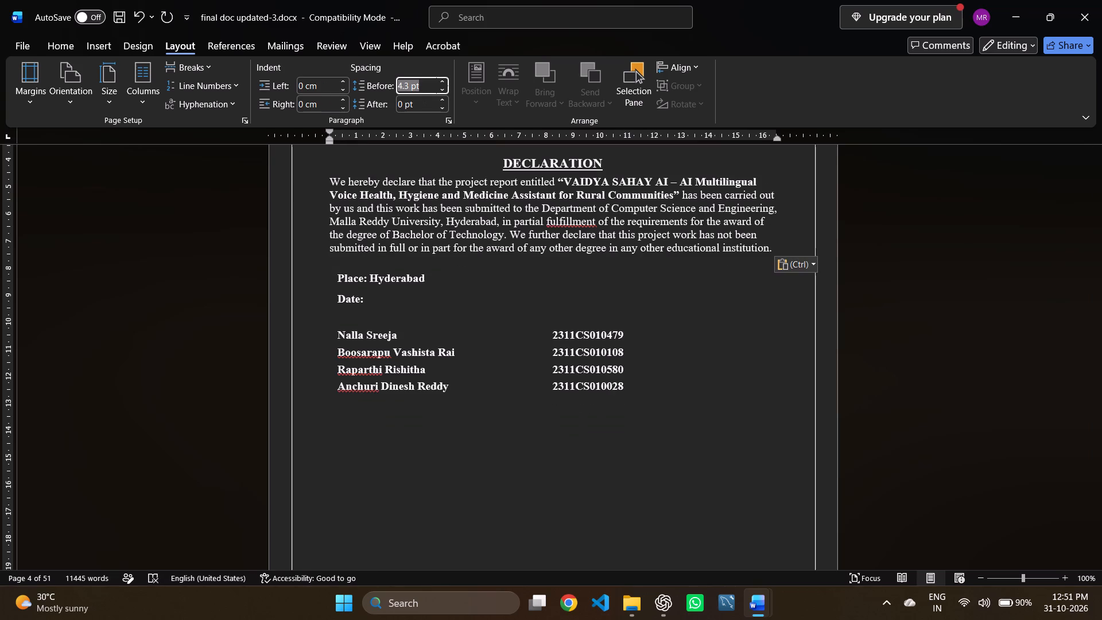
{"action": "type", "text": "11."}
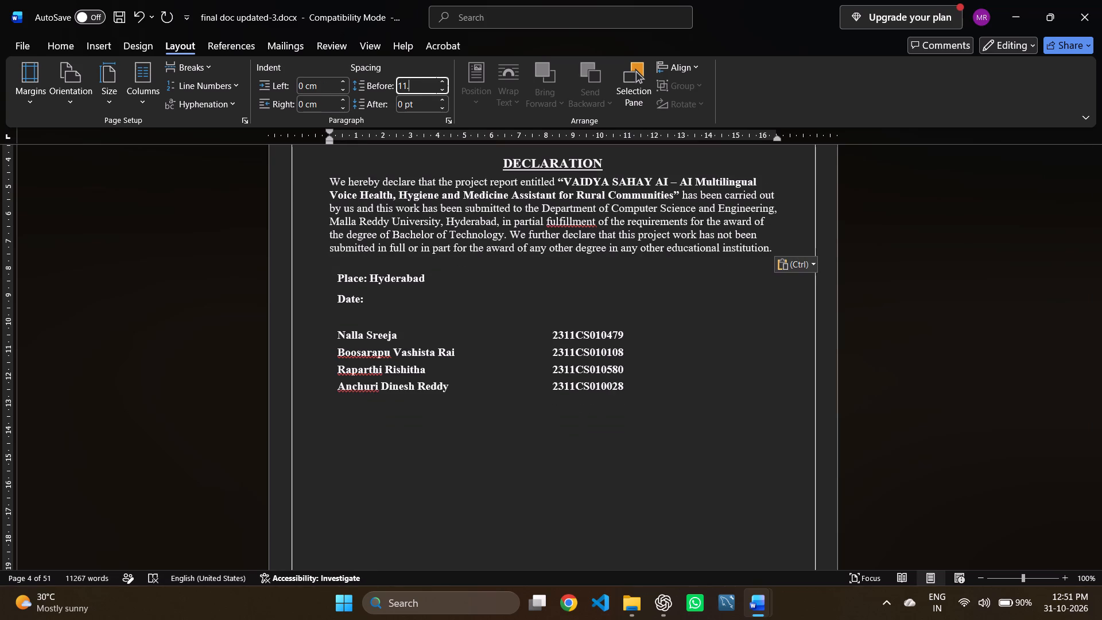
{"action": "key", "text": "9"}
Indent the empty paragraph below the declaration text by 0.23 cm on the left and 0.25 cm on the right.
{"action": "left_click", "coordinate": [303, 86]}
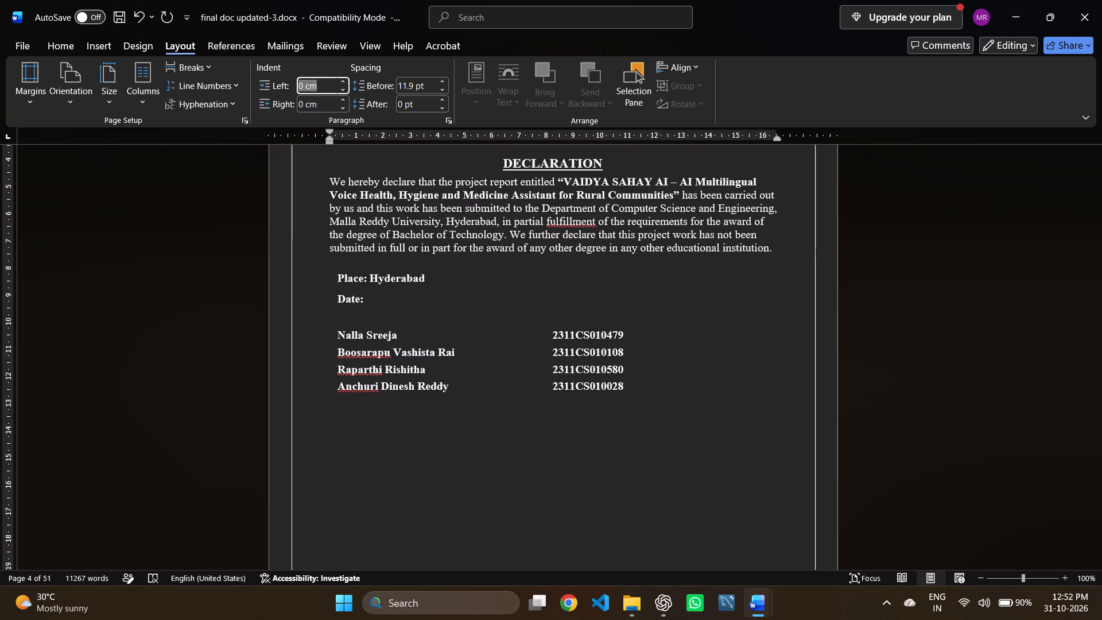
{"action": "left_click", "coordinate": [303, 86]}
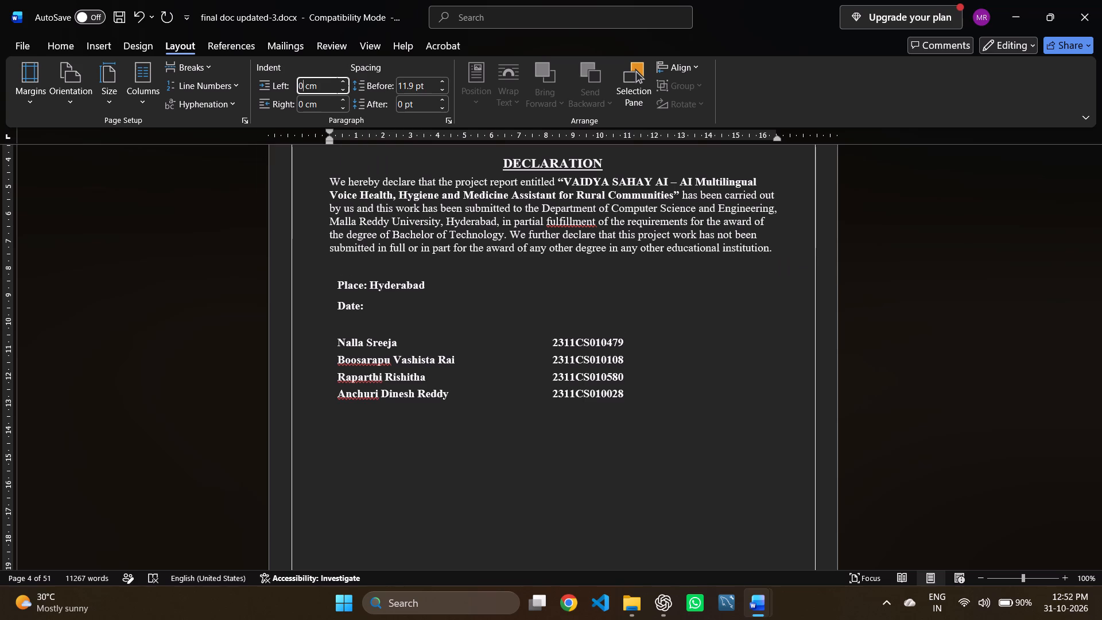
{"action": "type", "text": ".2"}
{"action": "key", "text": "3"}
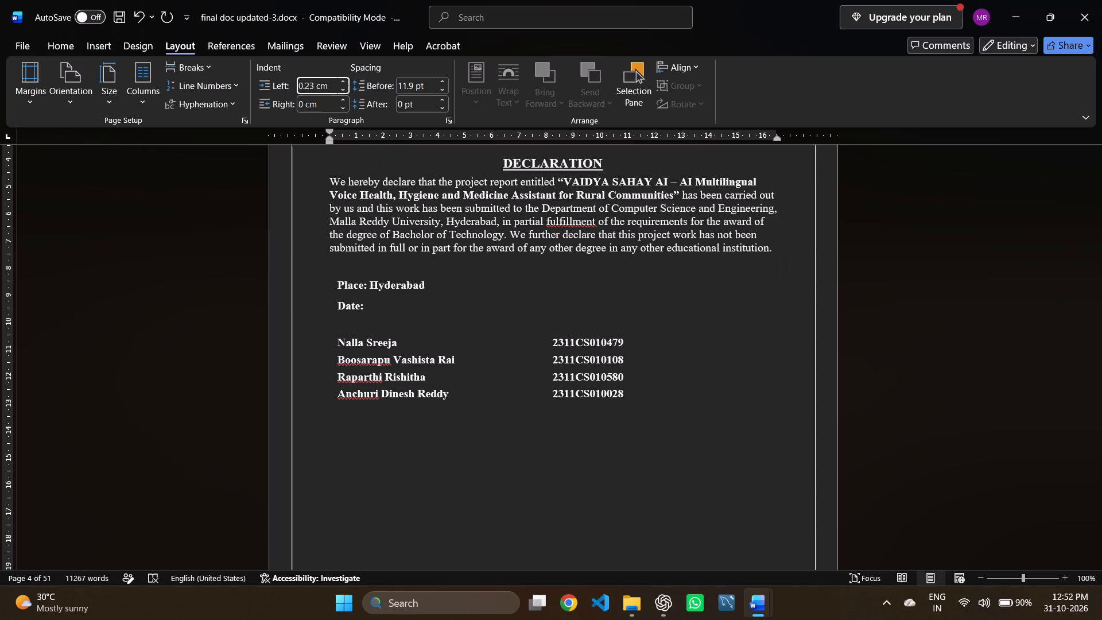
{"action": "left_click", "coordinate": [305, 102]}
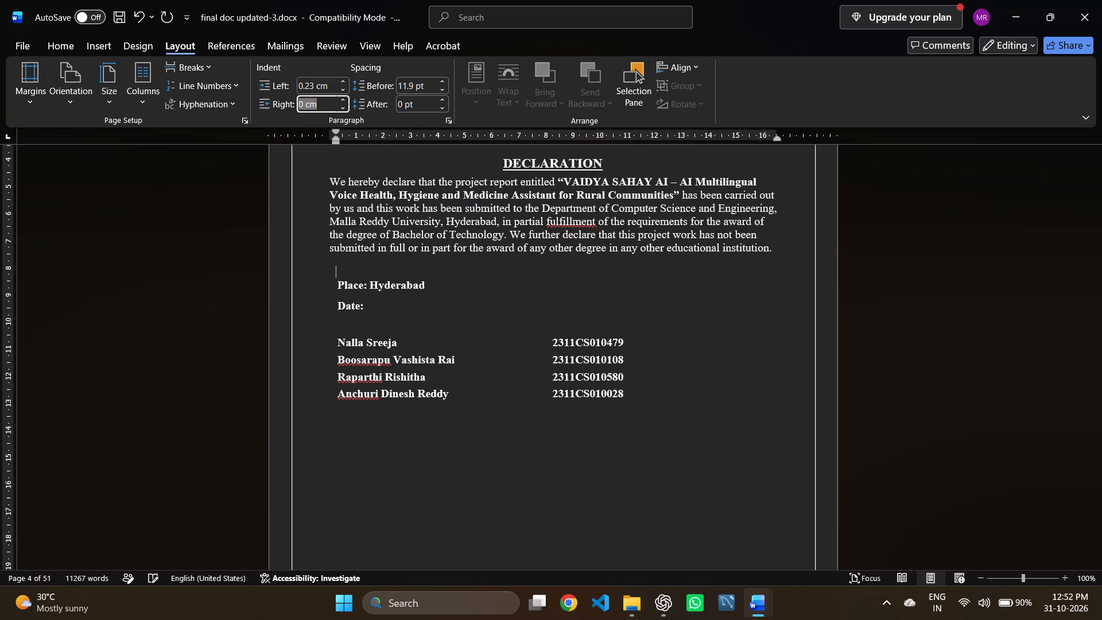
{"action": "key", "text": "period"}
{"action": "key", "text": "BackSpace"}
{"action": "type", "text": "0.25"}
Set the spacing before the whole VAIDYA SAHAY AI declaration paragraph to 11.9 pt.
{"action": "left_click_drag", "start_coordinate": [775, 247], "coordinate": [704, 249]}
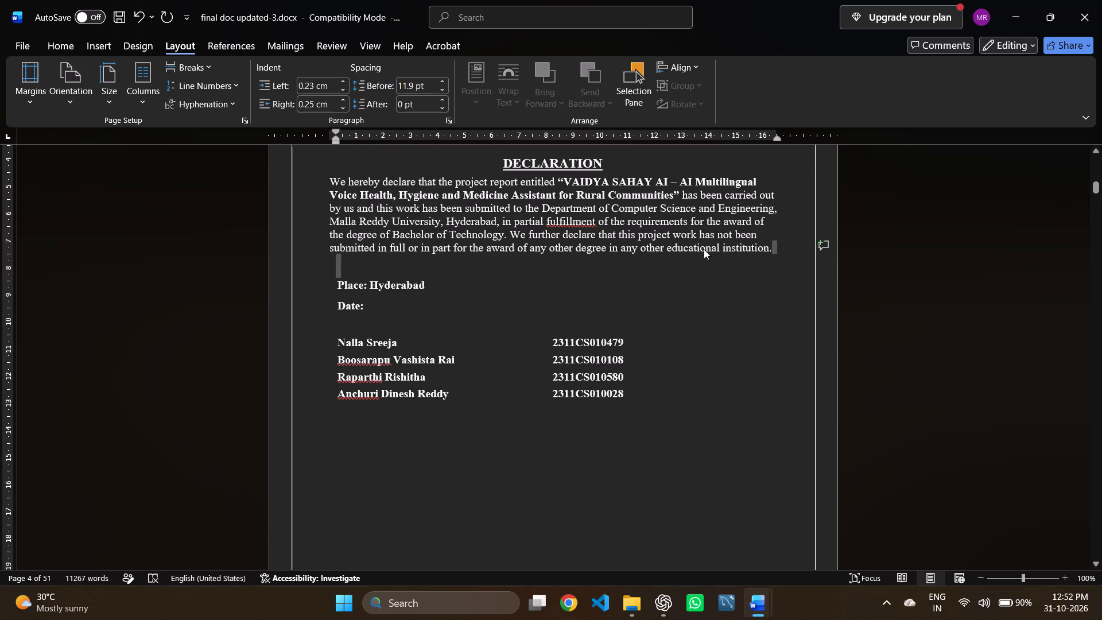
{"action": "left_click_drag", "start_coordinate": [704, 249], "coordinate": [337, 180]}
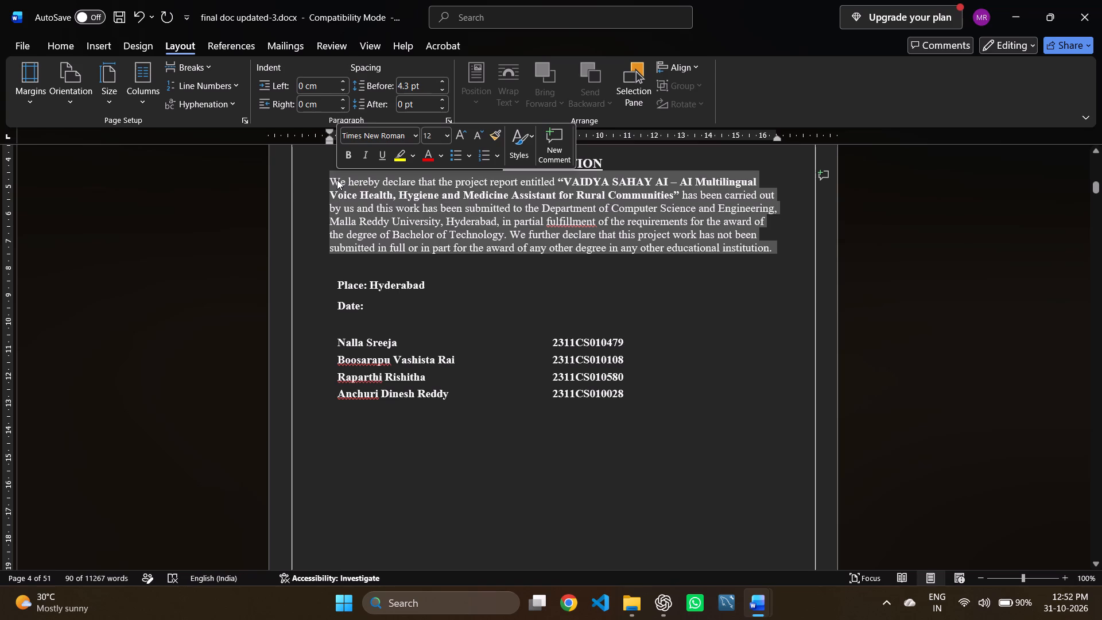
{"action": "left_click", "coordinate": [409, 85]}
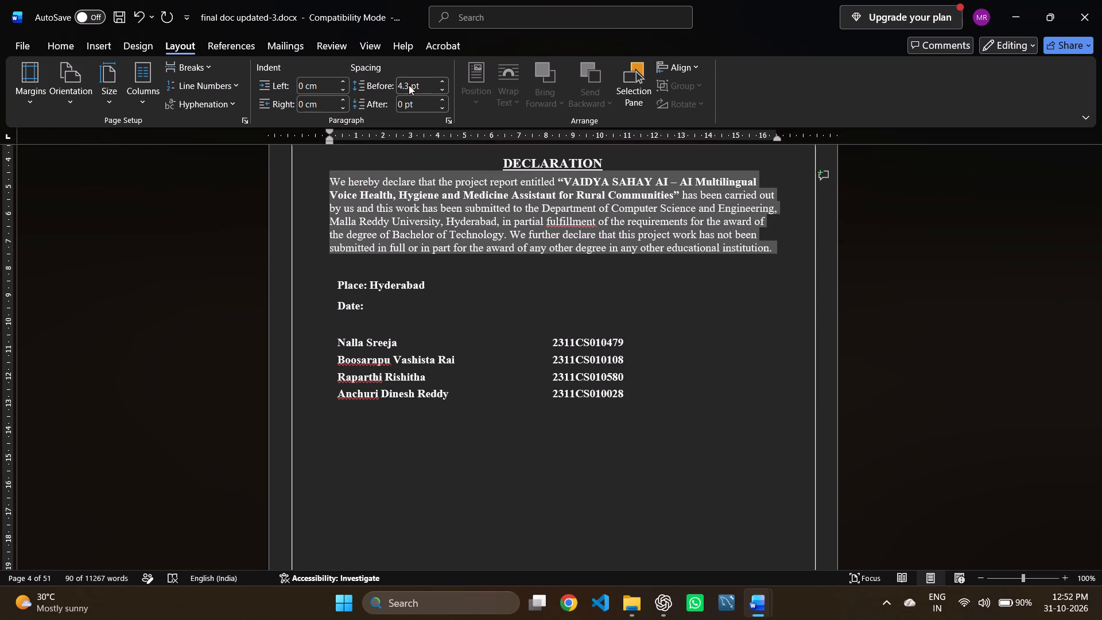
{"action": "key", "text": "BackSpace"}
{"action": "type", "text": "11."}
{"action": "key", "text": "9"}
{"action": "key", "text": "0"}
{"action": "key", "text": "BackSpace"}
{"action": "key", "text": "p"}
{"action": "key", "text": "t"}
Set the left indent of the VAIDYA SAHAY AI declaration paragraph to 0.25 cm.
{"action": "left_click", "coordinate": [302, 84]}
{"action": "left_click", "coordinate": [302, 84]}
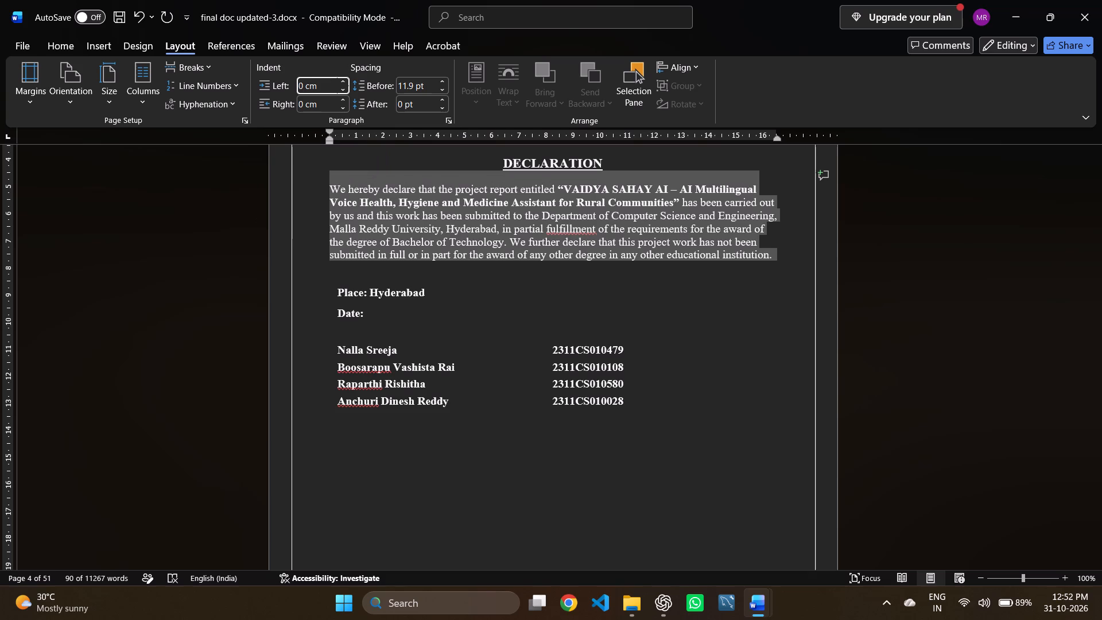
{"action": "key", "text": "period"}
{"action": "key", "text": "2"}
{"action": "key", "text": "5"}
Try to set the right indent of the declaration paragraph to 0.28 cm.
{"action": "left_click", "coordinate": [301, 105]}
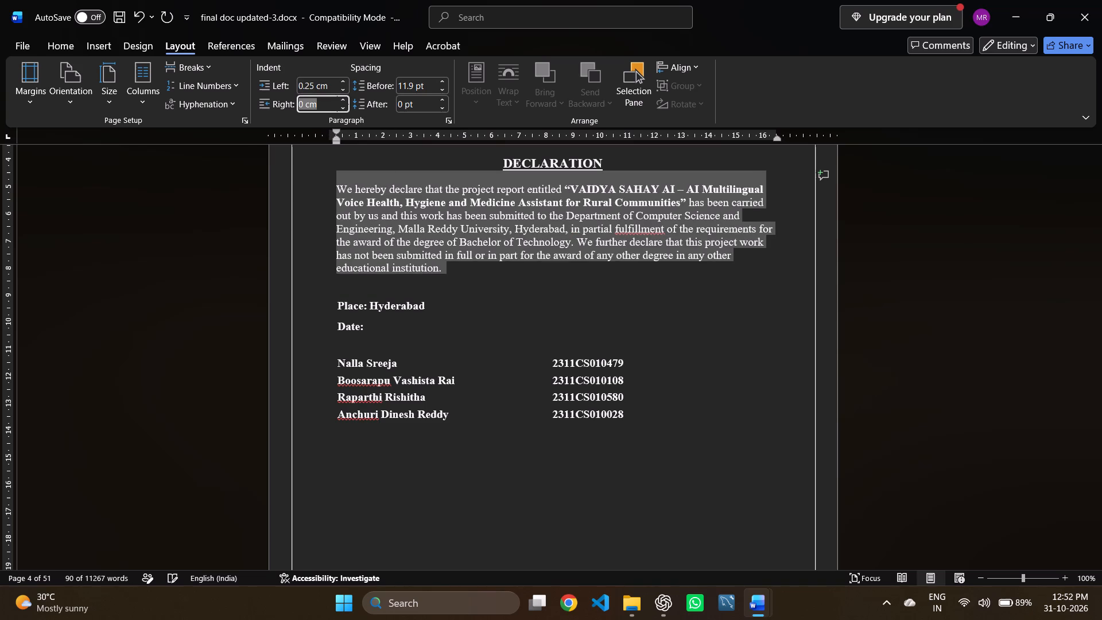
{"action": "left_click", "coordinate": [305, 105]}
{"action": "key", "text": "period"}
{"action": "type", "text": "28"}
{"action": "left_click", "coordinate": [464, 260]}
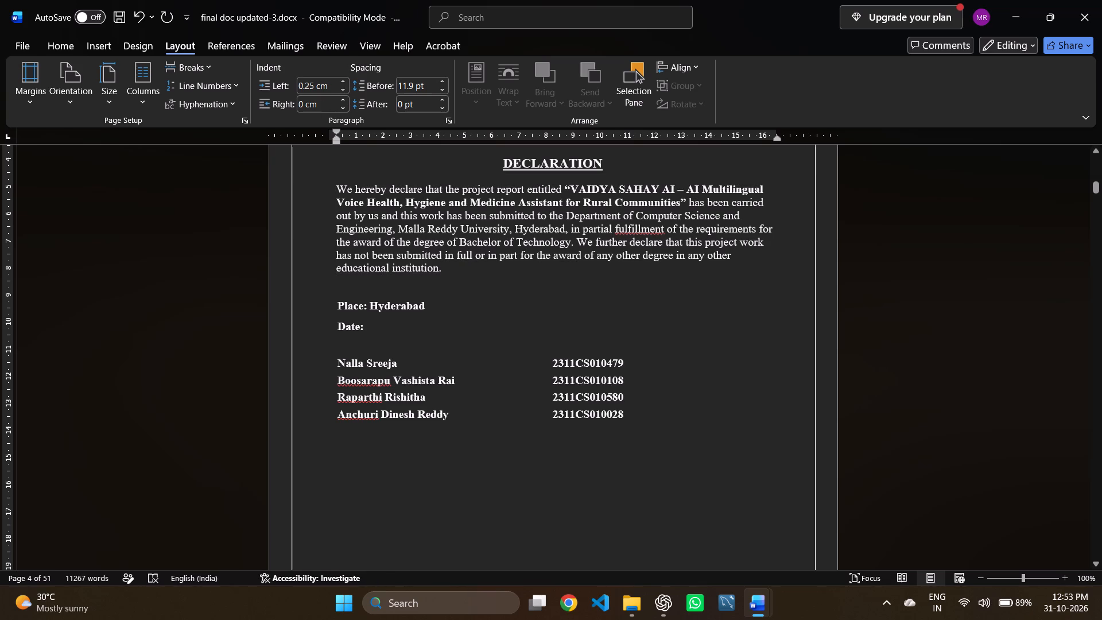
Select the whole declaration paragraph again and set its right indent to 0.28 cm.
{"action": "left_click_drag", "start_coordinate": [449, 267], "coordinate": [340, 191]}
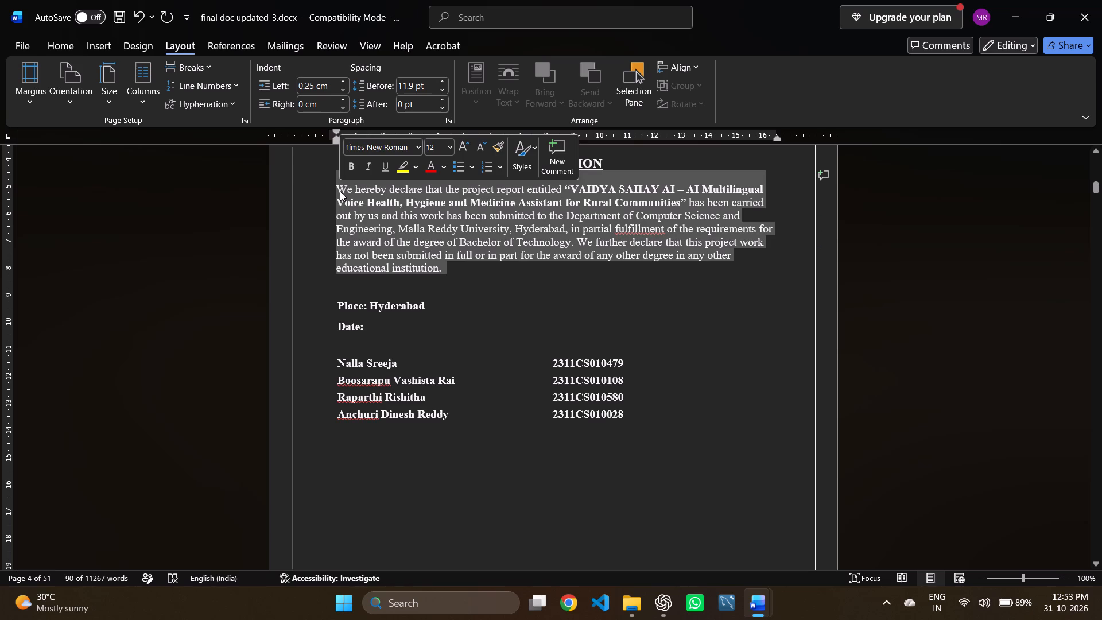
{"action": "left_click", "coordinate": [302, 101]}
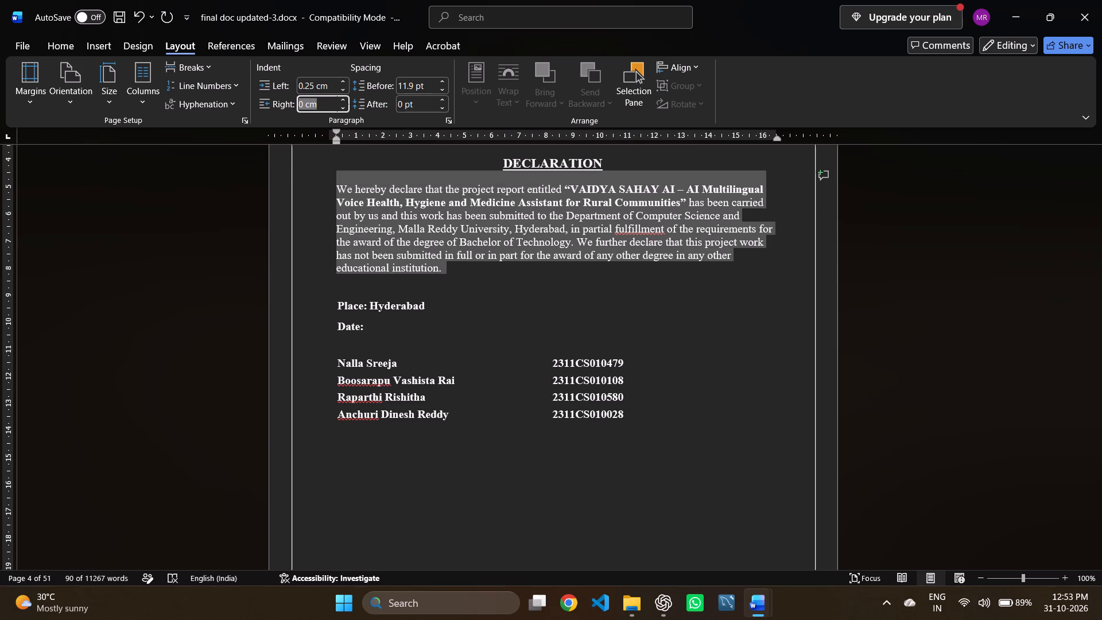
{"action": "left_click", "coordinate": [302, 101]}
{"action": "key", "text": "period"}
{"action": "type", "text": "28"}
{"action": "left_click", "coordinate": [470, 273]}
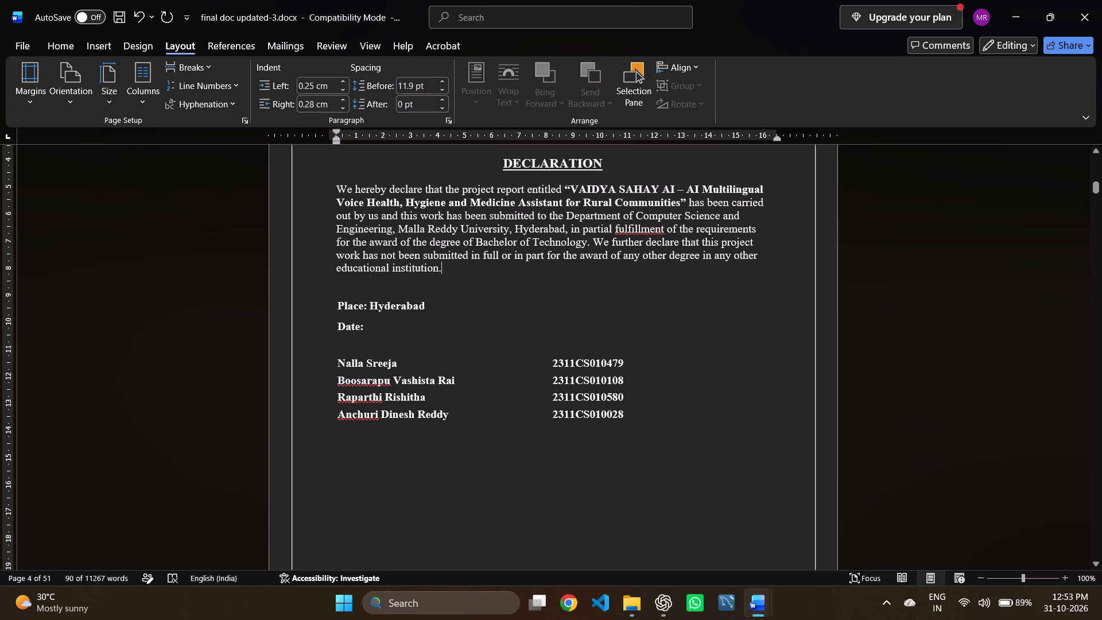
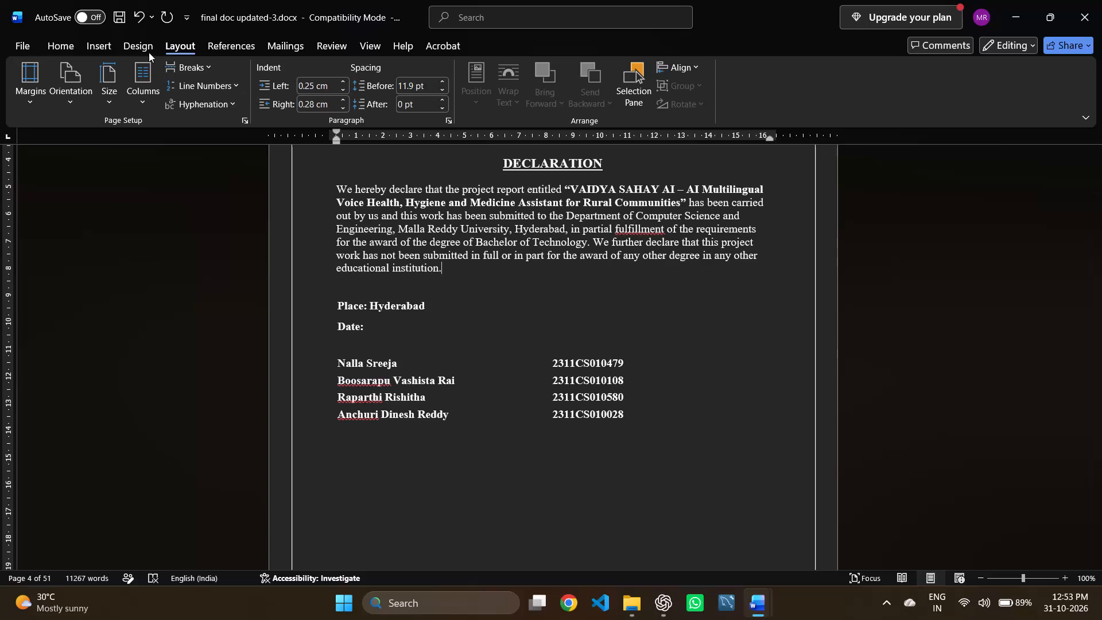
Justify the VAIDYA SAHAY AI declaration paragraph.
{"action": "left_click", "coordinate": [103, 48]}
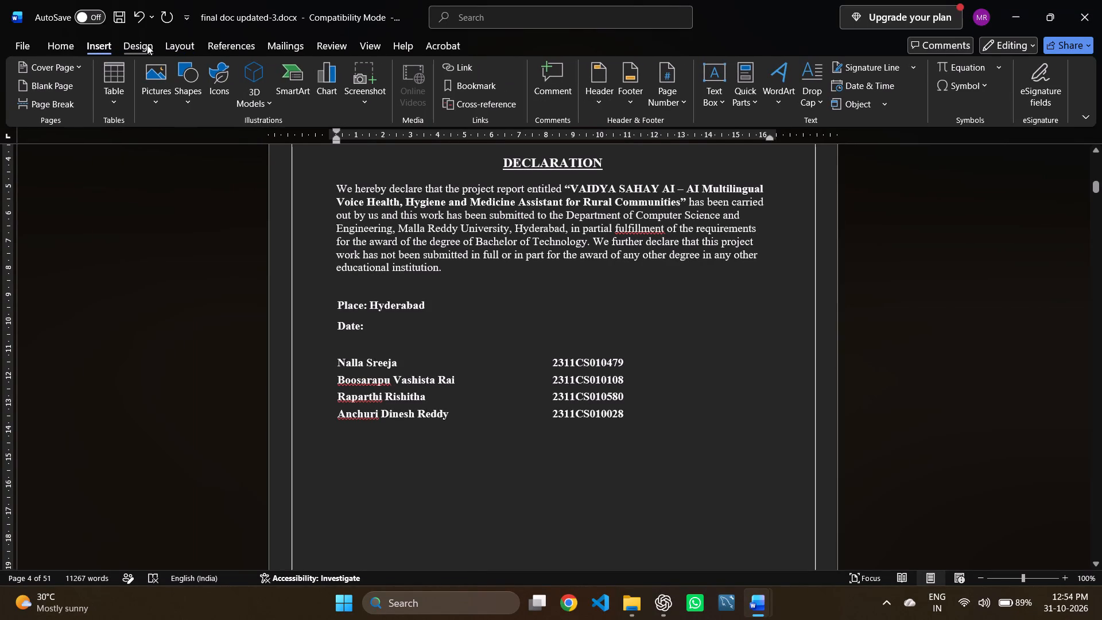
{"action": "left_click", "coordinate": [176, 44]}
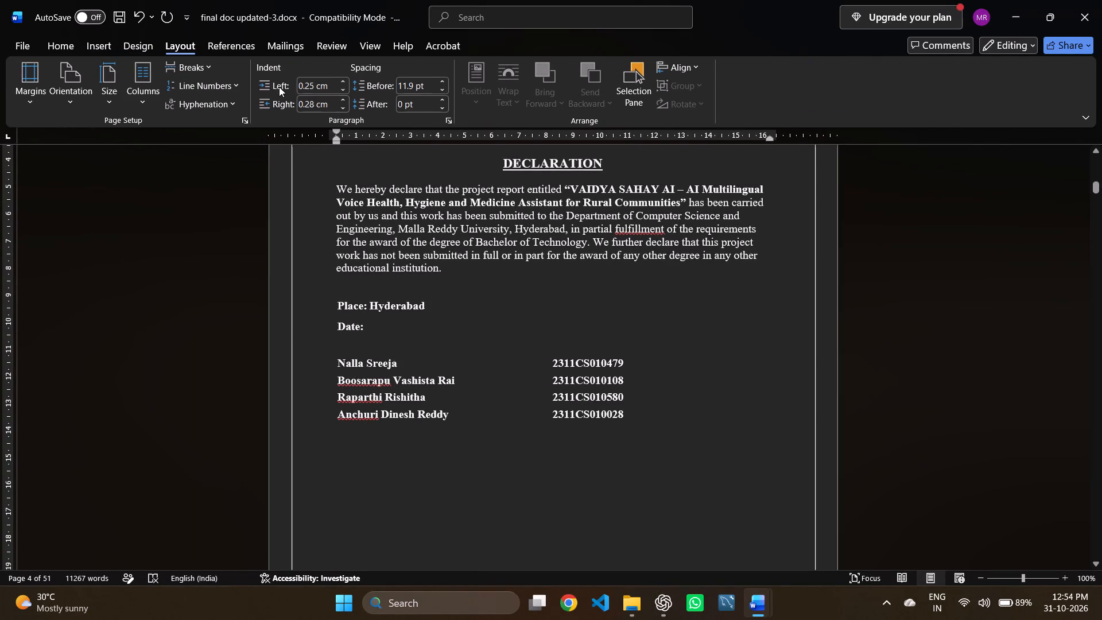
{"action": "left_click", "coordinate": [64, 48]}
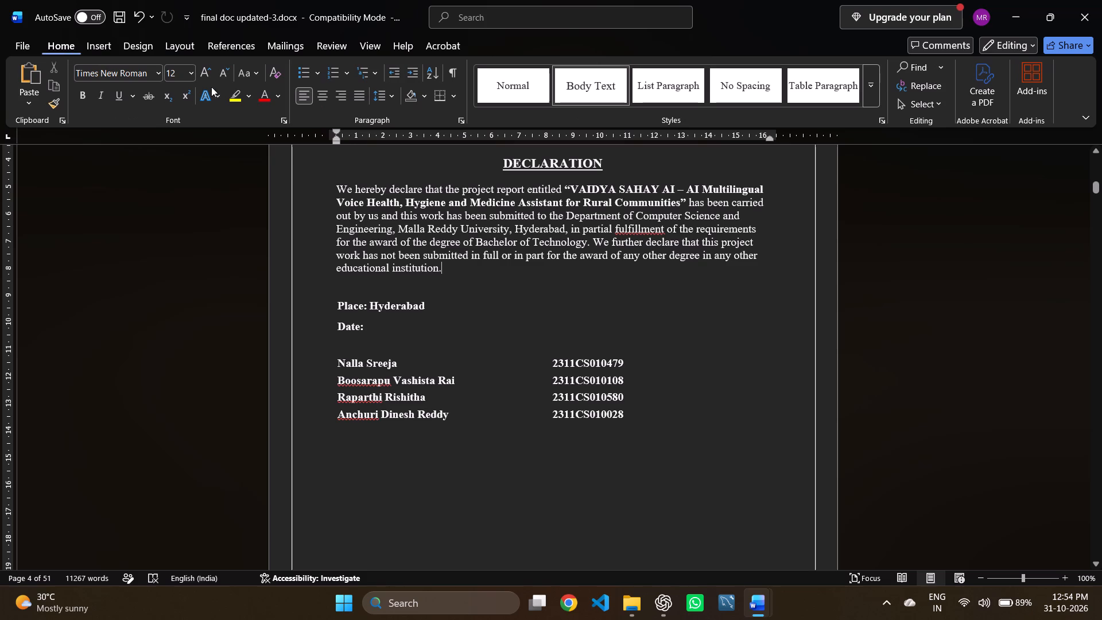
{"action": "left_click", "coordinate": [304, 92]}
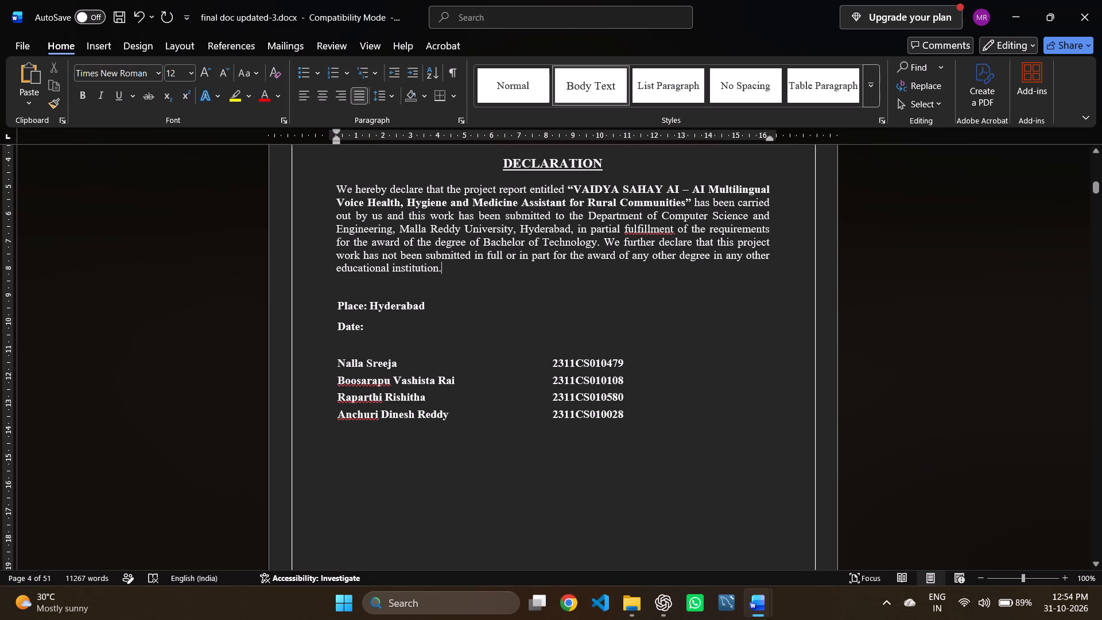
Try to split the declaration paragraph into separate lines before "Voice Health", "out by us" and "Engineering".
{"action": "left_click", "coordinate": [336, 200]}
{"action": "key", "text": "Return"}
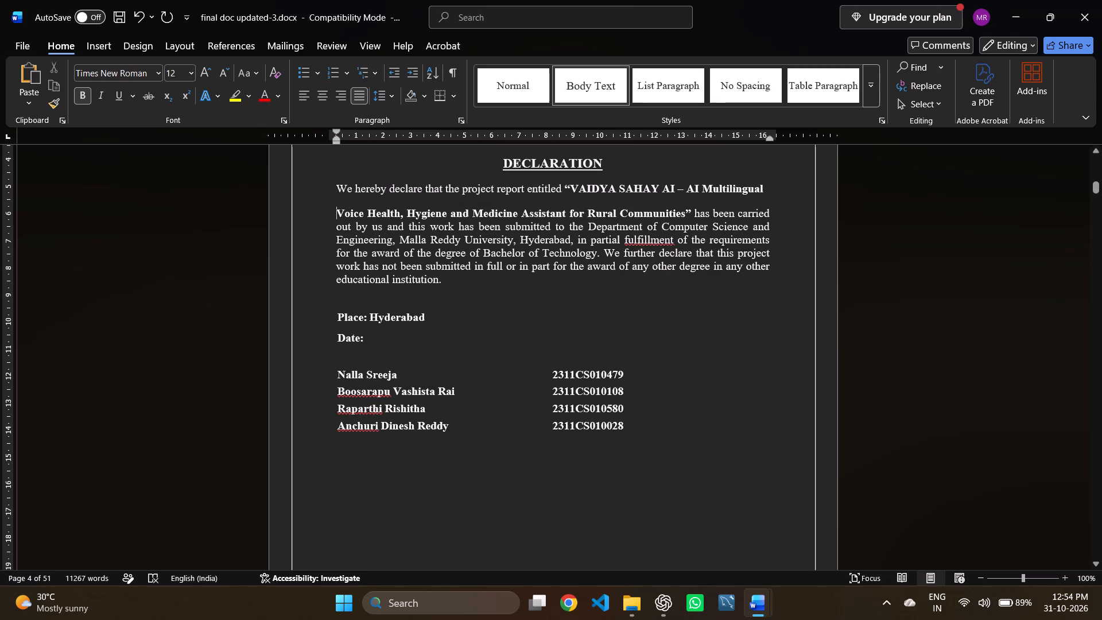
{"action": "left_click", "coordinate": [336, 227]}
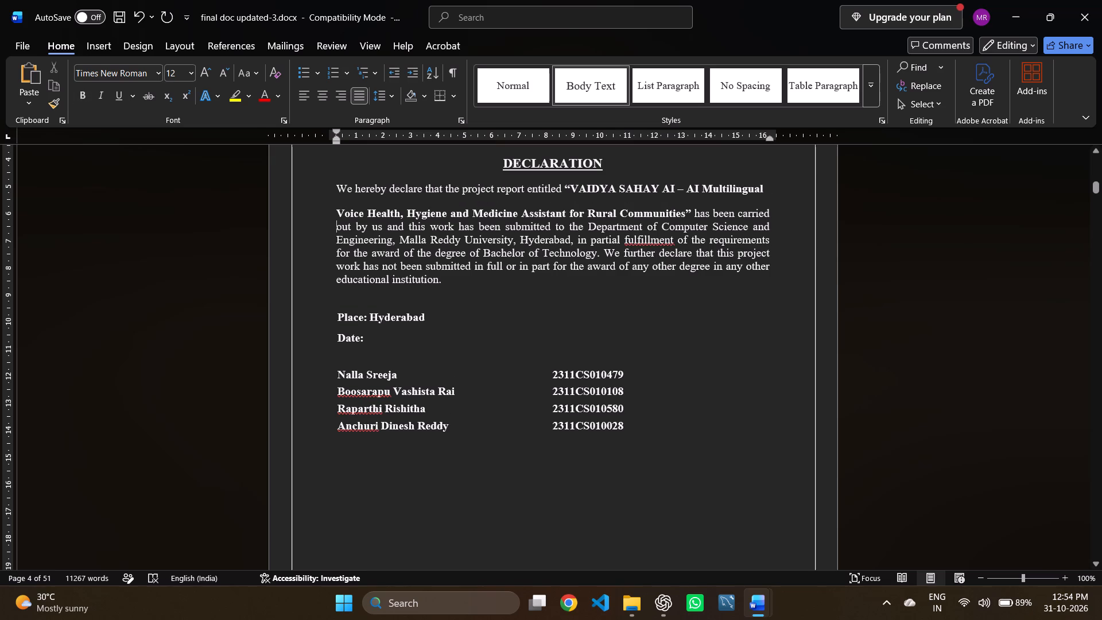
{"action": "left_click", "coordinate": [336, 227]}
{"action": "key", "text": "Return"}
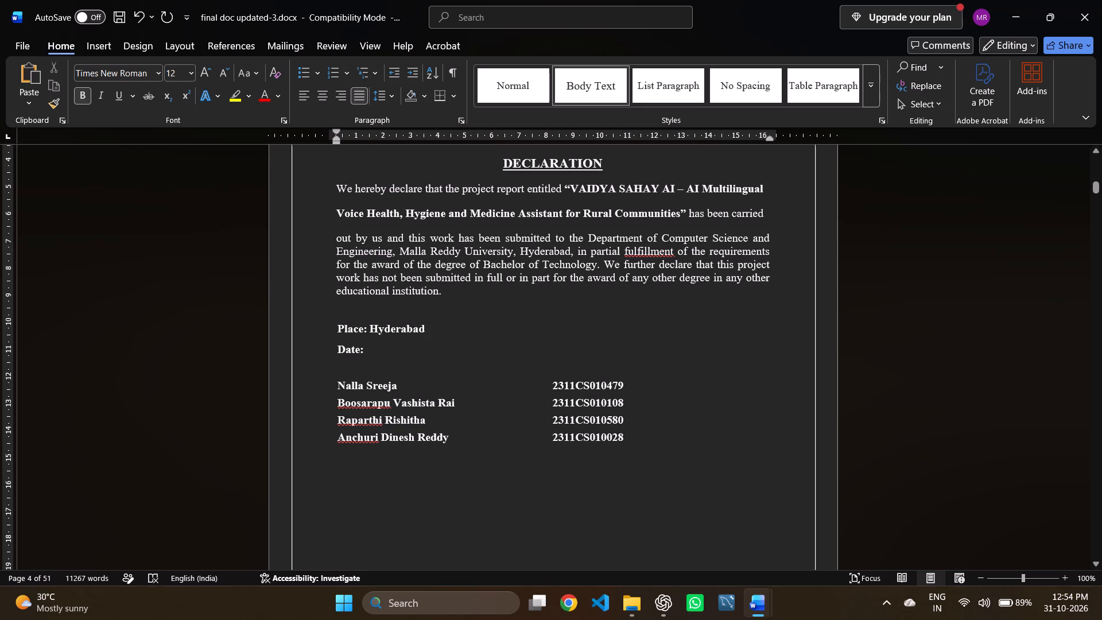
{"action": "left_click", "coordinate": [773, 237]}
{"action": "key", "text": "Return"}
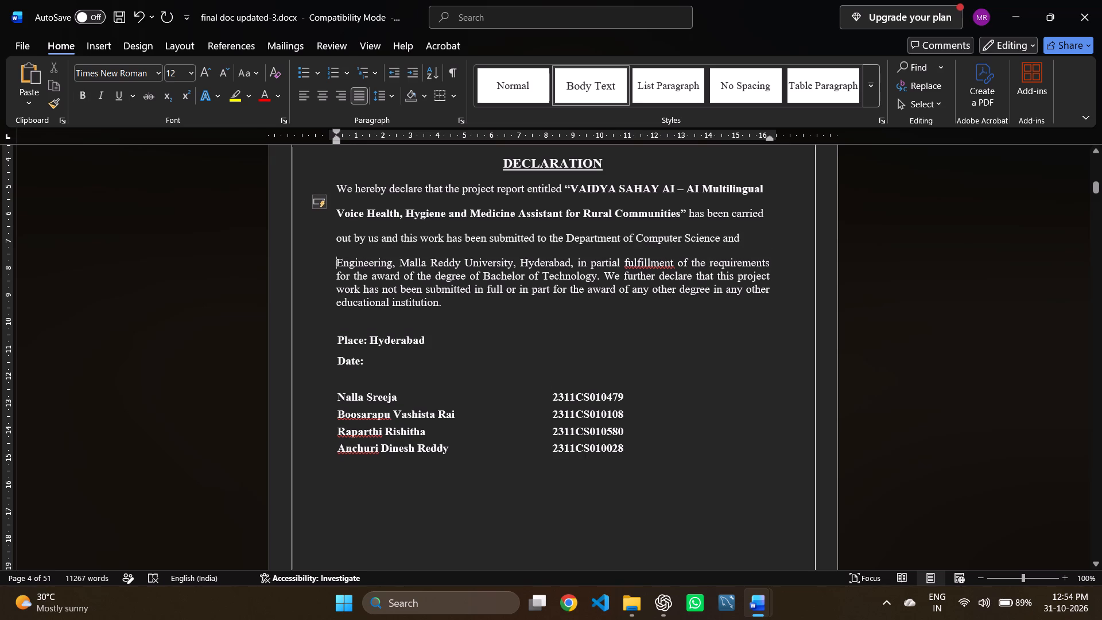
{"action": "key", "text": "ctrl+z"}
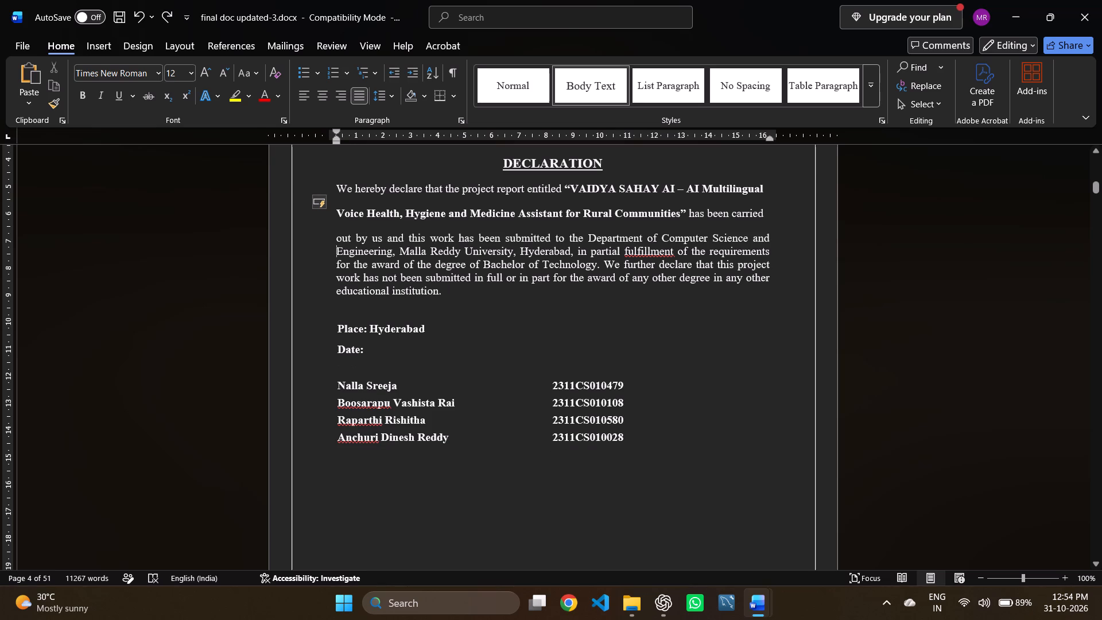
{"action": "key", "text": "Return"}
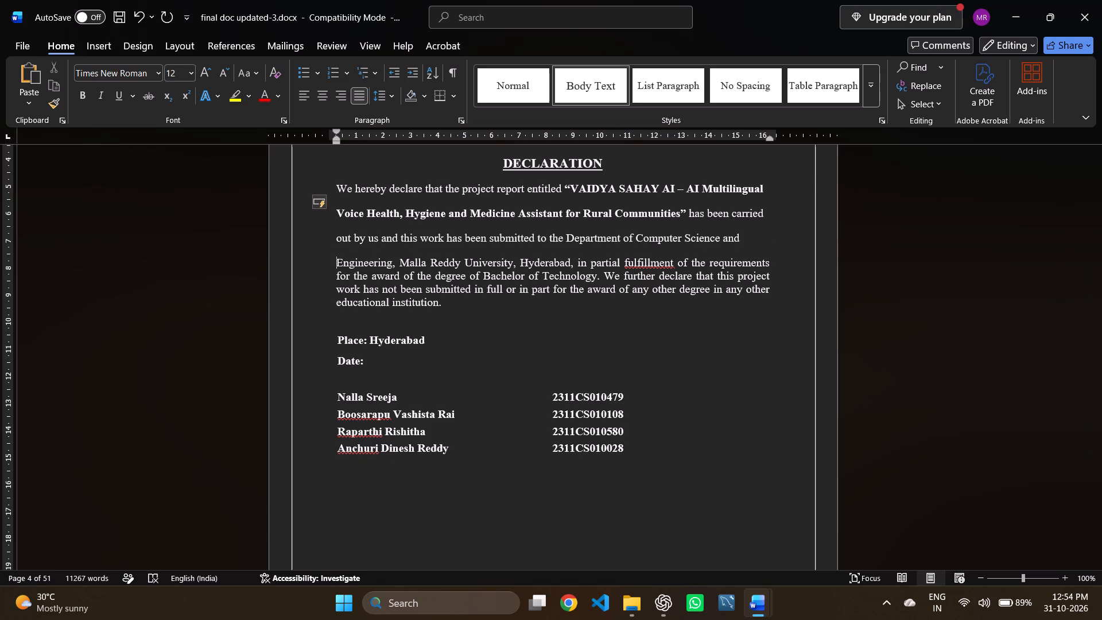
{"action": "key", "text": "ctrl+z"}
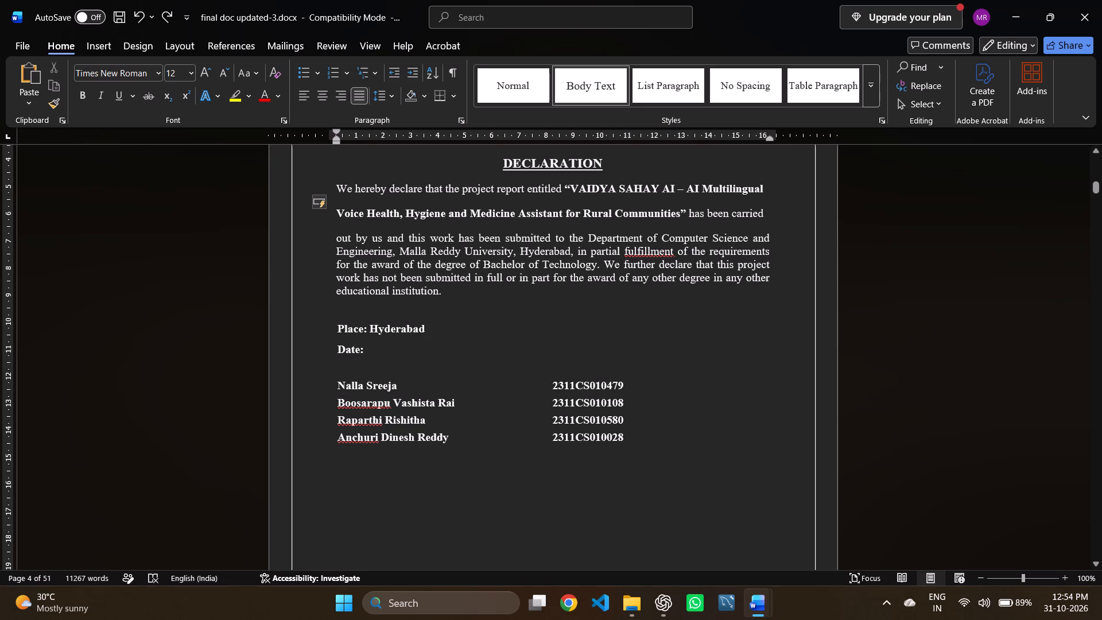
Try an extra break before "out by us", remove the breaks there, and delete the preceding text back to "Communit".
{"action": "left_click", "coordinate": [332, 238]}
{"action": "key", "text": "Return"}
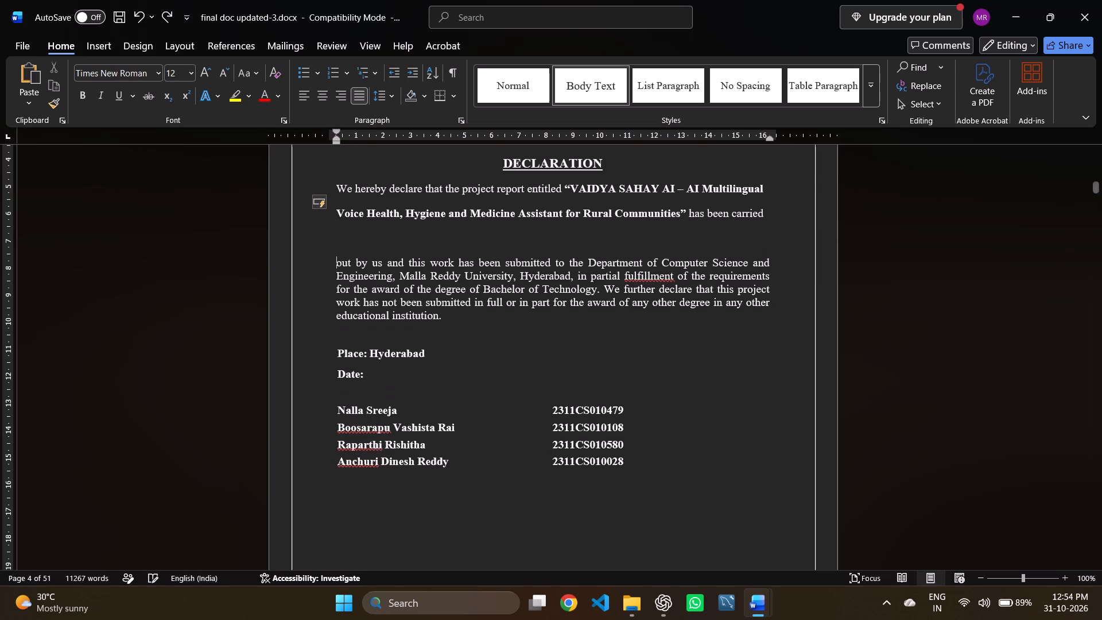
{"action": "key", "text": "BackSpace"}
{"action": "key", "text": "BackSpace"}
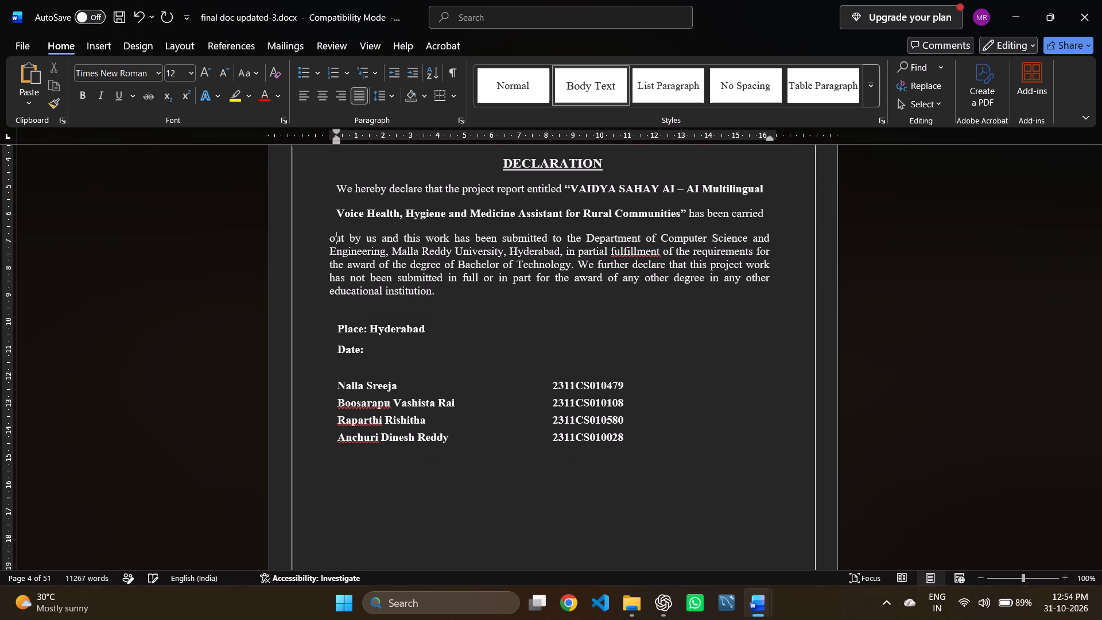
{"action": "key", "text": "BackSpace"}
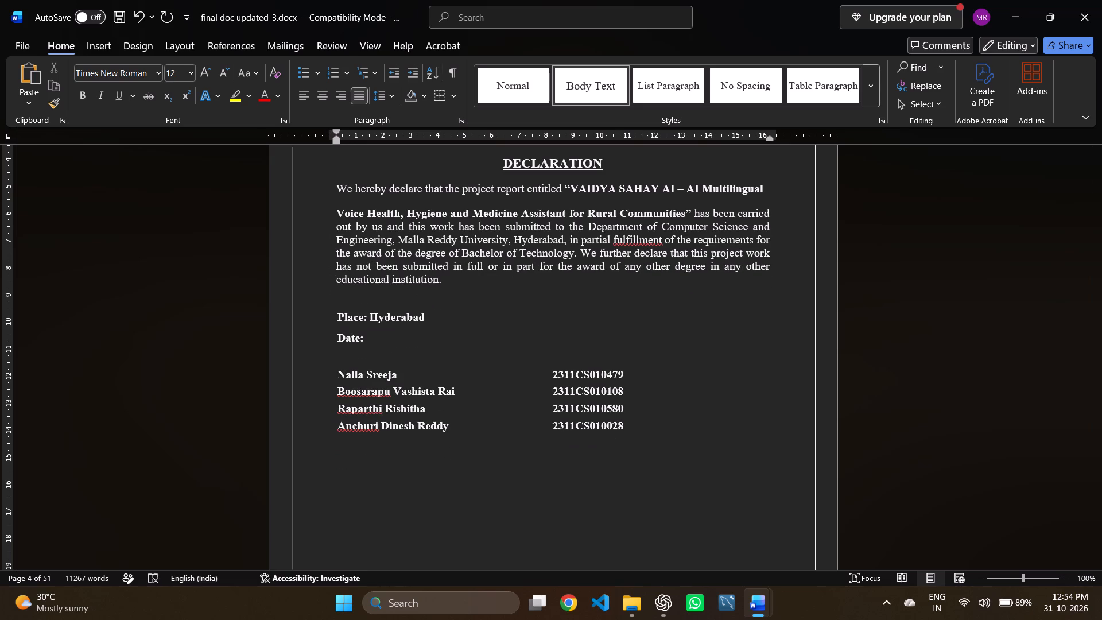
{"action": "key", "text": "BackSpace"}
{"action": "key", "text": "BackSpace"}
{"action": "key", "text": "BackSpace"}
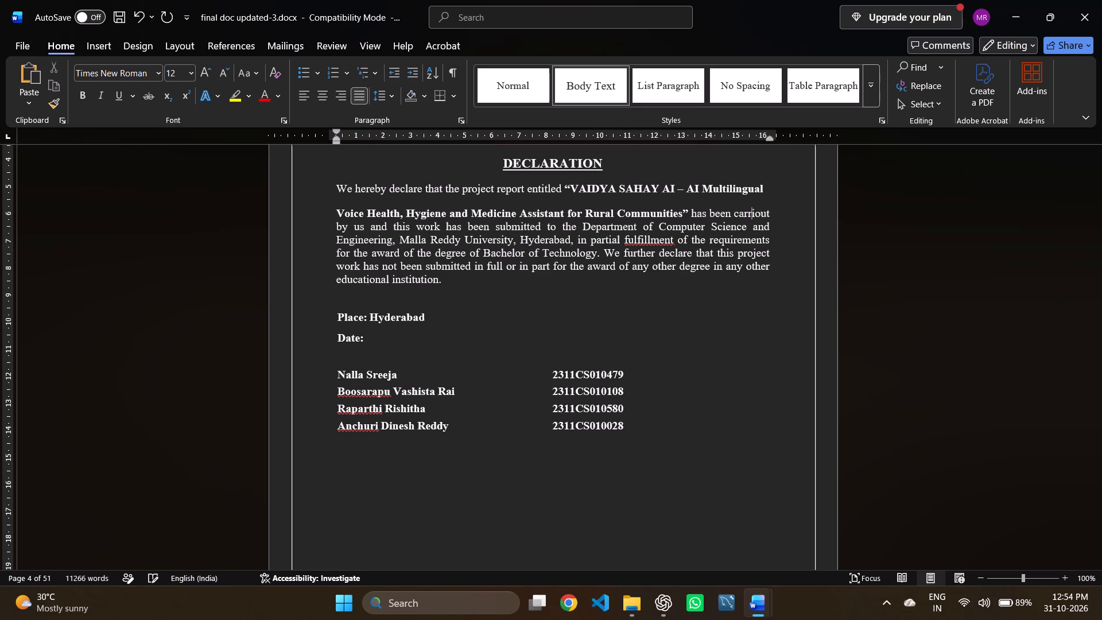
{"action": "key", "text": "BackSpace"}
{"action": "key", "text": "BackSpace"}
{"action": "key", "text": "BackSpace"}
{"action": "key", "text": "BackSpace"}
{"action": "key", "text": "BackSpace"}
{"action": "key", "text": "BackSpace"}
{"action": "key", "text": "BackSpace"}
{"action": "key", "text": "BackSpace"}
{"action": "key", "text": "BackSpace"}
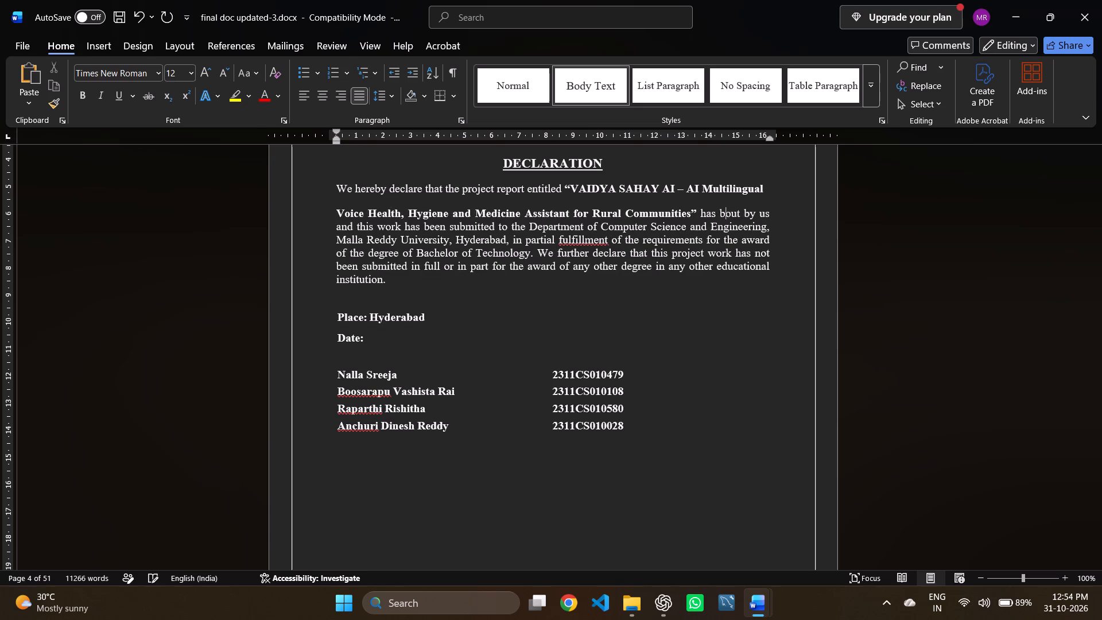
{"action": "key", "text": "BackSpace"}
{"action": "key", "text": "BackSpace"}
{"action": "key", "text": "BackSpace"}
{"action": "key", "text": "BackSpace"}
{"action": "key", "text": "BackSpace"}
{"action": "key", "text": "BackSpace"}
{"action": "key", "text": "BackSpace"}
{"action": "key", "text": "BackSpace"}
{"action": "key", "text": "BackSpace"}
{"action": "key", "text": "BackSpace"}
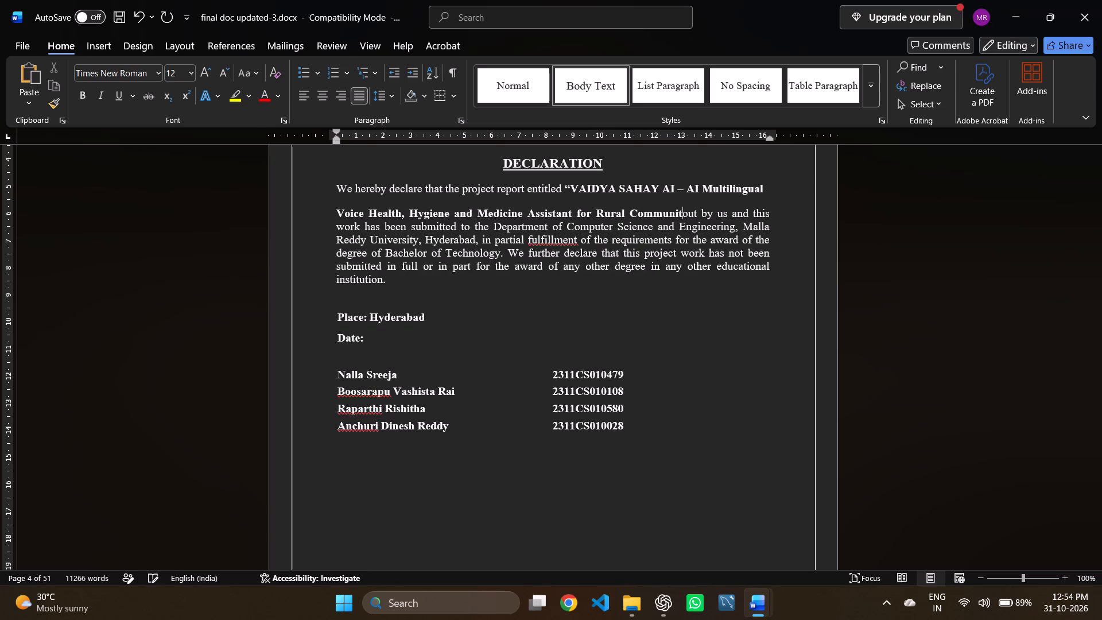
Undo the declaration edits, including the text replacement, back to the original Way2Destiny paragraph, and go one edit further back.
{"action": "key", "text": "ctrl+z"}
{"action": "key", "text": "ctrl+z"}
{"action": "key", "text": "ctrl+z"}
{"action": "key", "text": "ctrl+z"}
{"action": "key", "text": "ctrl+z"}
{"action": "key", "text": "ctrl+z"}
{"action": "key", "text": "ctrl+z"}
{"action": "key", "text": "ctrl+z"}
{"action": "key", "text": "ctrl+z"}
{"action": "key", "text": "ctrl+z"}
{"action": "key", "text": "ctrl+z"}
{"action": "key", "text": "ctrl+z"}
{"action": "key", "text": "ctrl+z"}
{"action": "key", "text": "ctrl+z"}
{"action": "key", "text": "ctrl+z"}
{"action": "key", "text": "ctrl+z"}
{"action": "key", "text": "ctrl+z"}
{"action": "key", "text": "ctrl+z"}
{"action": "key", "text": "ctrl+z"}
{"action": "key", "text": "ctrl+z"}
{"action": "key", "text": "ctrl+z"}
{"action": "key", "text": "ctrl+z"}
{"action": "key", "text": "ctrl+z"}
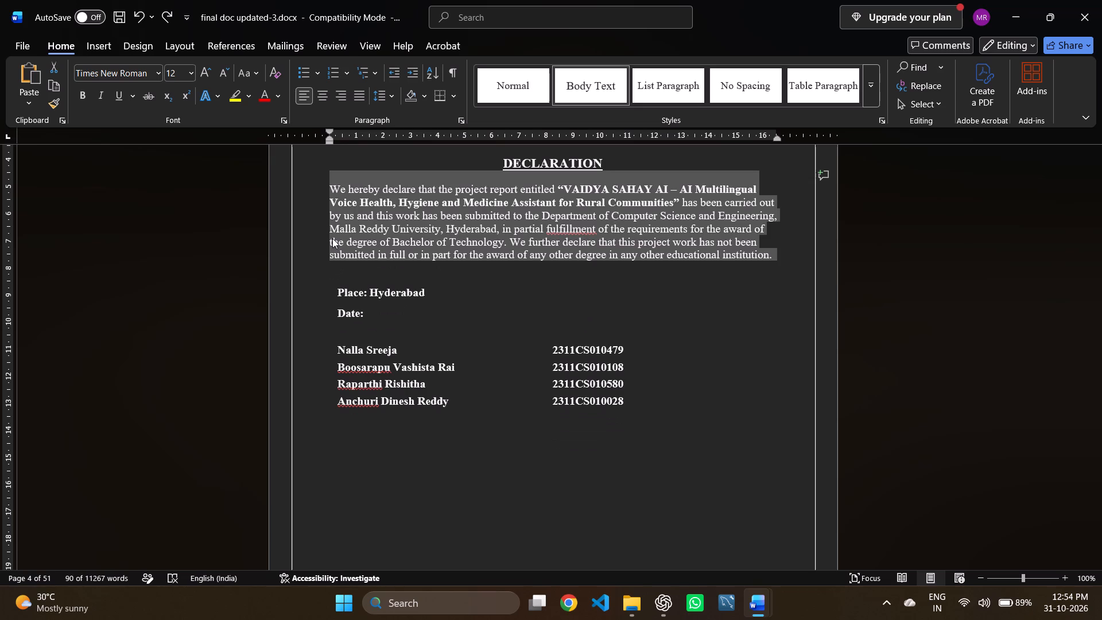
{"action": "key", "text": "ctrl+z"}
{"action": "key", "text": "ctrl+z"}
{"action": "key", "text": "ctrl+z"}
{"action": "key", "text": "ctrl+z"}
{"action": "key", "text": "ctrl+z"}
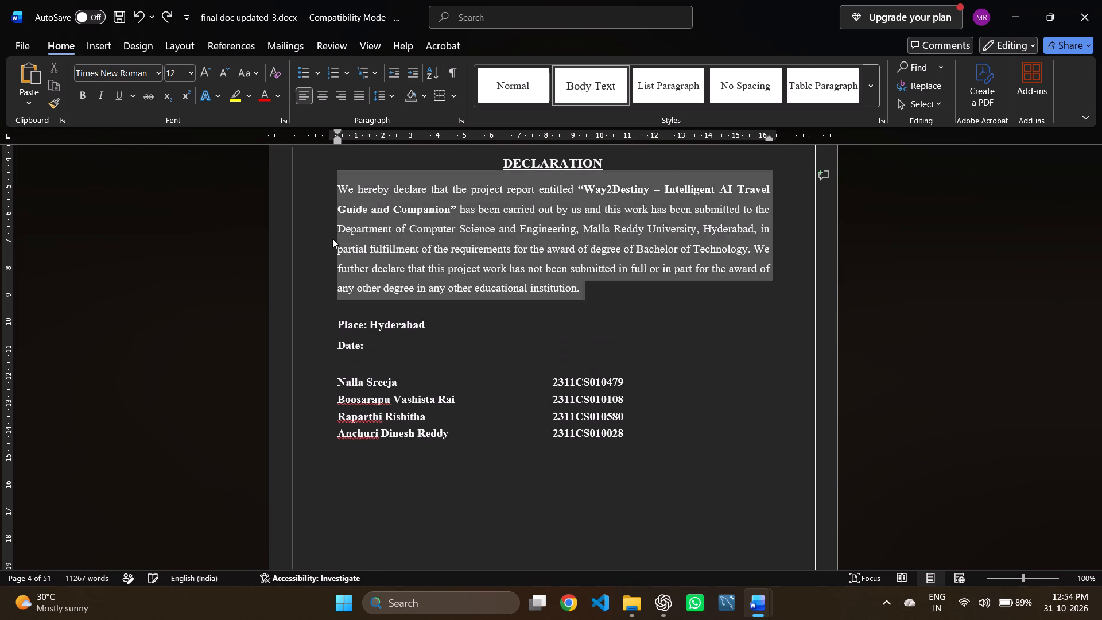
{"action": "key", "text": "ctrl+z"}
{"action": "scroll", "coordinate": [332, 238], "scroll_direction": "down", "scroll_amount": 4}
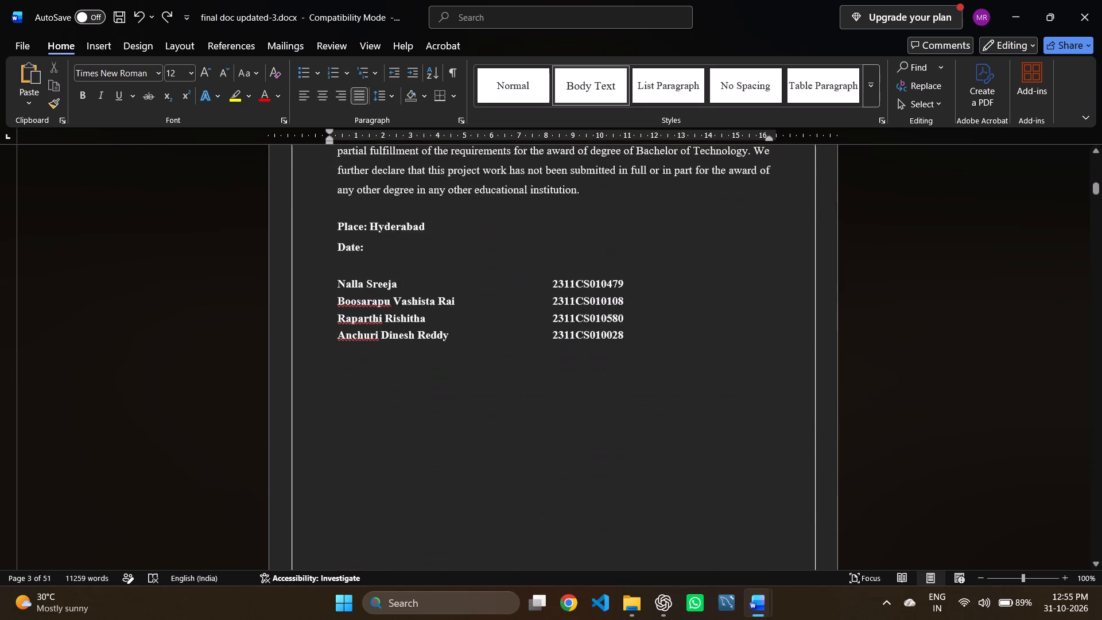
{"action": "scroll", "coordinate": [332, 238], "scroll_direction": "up", "scroll_amount": 1}
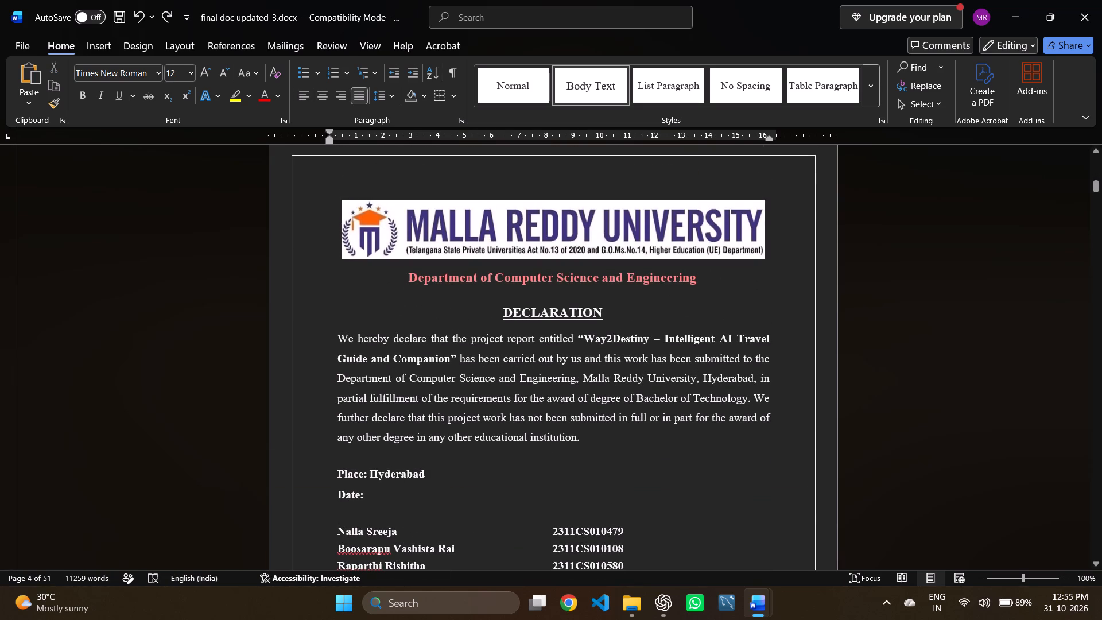
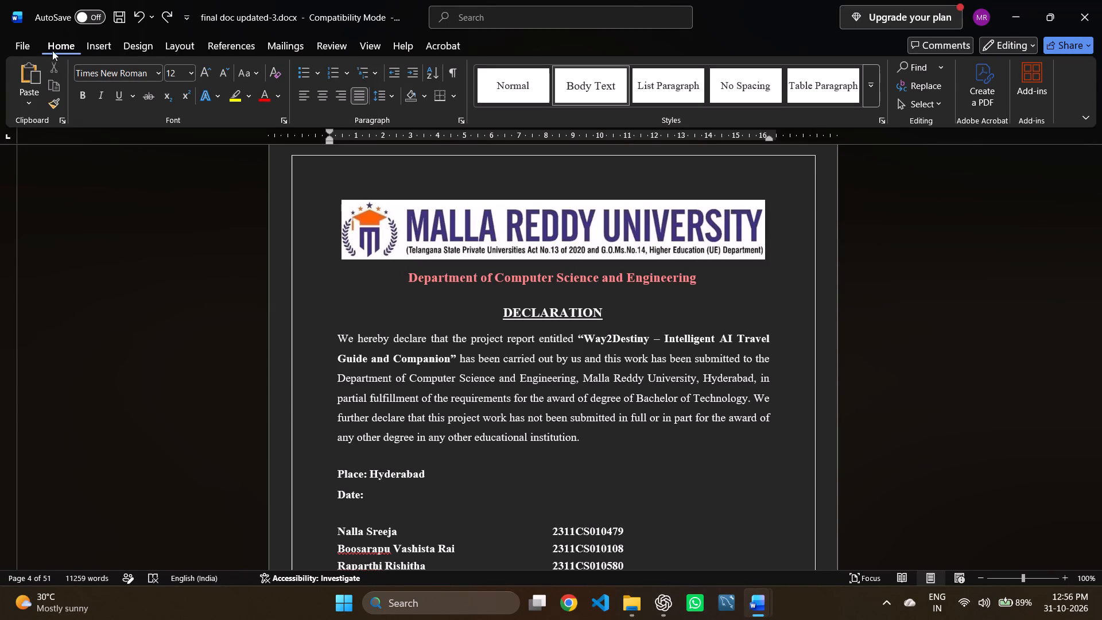
Check the original declaration paragraph's indents and spacing, and replace its Way2Destiny text with the copied VAIDYA SAHAY AI declaration.
{"action": "left_click", "coordinate": [174, 50]}
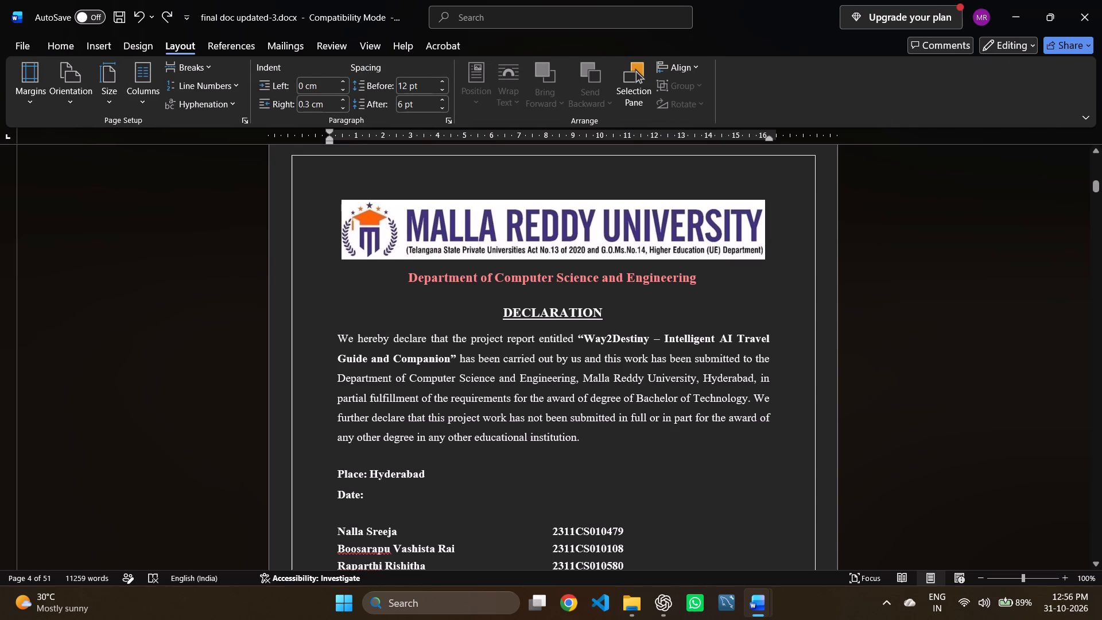
{"action": "left_click", "coordinate": [771, 342]}
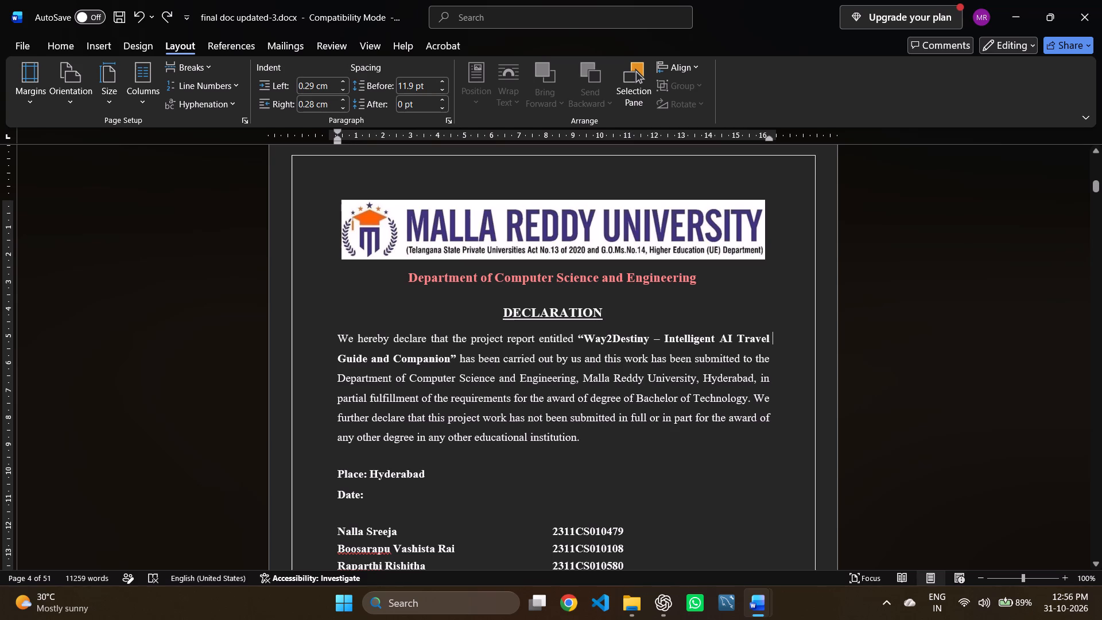
{"action": "left_click_drag", "start_coordinate": [585, 443], "coordinate": [367, 352]}
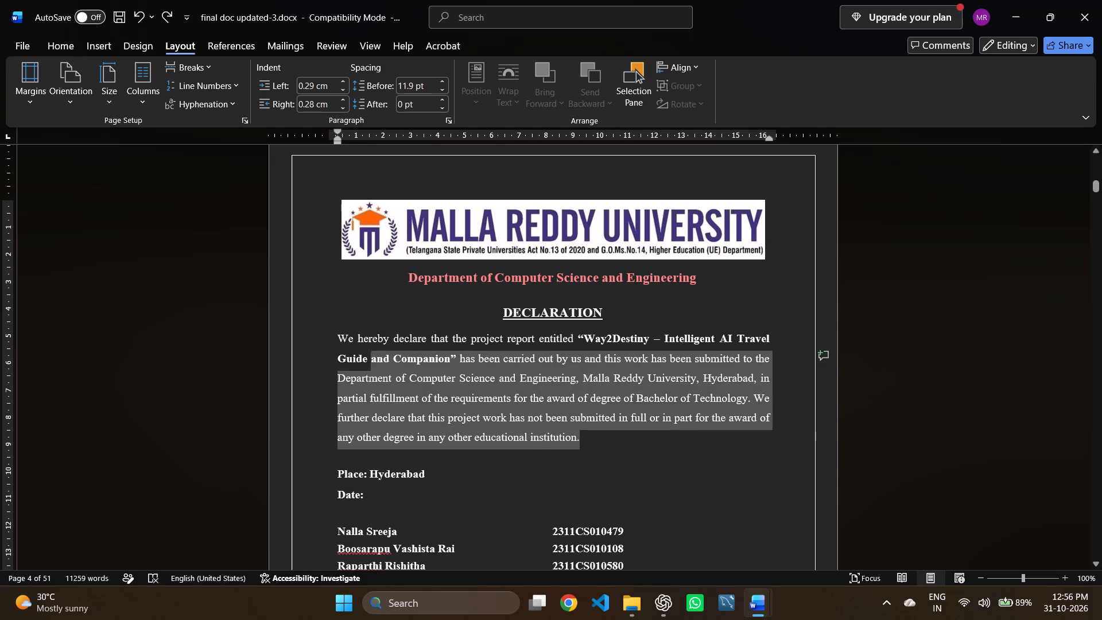
{"action": "left_click_drag", "start_coordinate": [367, 352], "coordinate": [347, 343]}
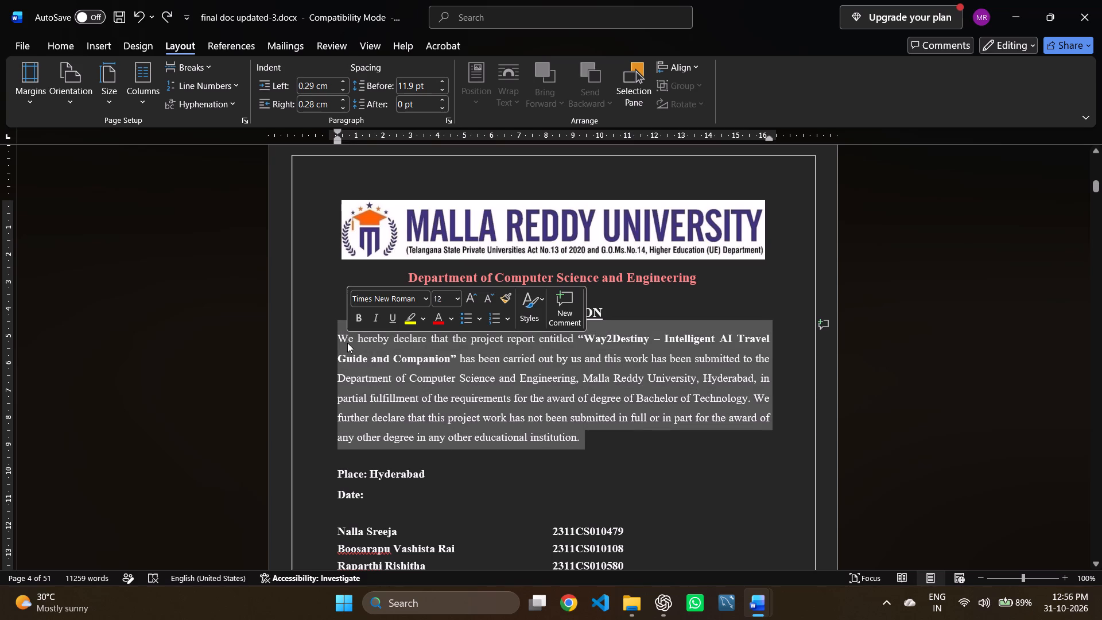
{"action": "key", "text": "ctrl+v"}
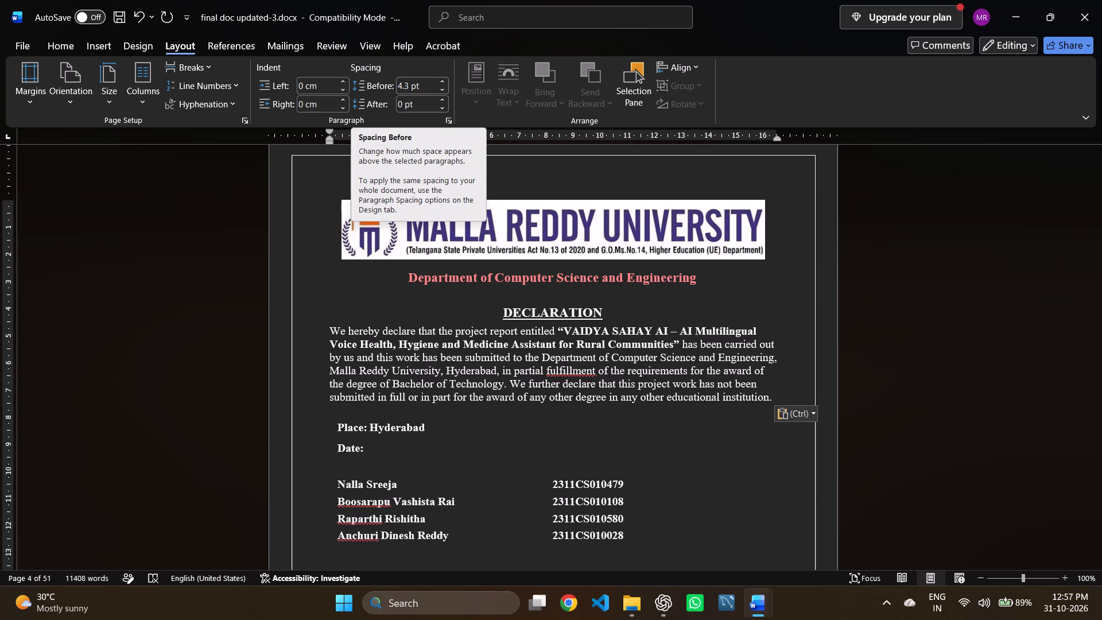
Set the new declaration paragraph's spacing before to 11.9 pt, left indent to 0.28 cm and right indent to 0.29 cm.
{"action": "left_click_drag", "start_coordinate": [776, 397], "coordinate": [331, 333]}
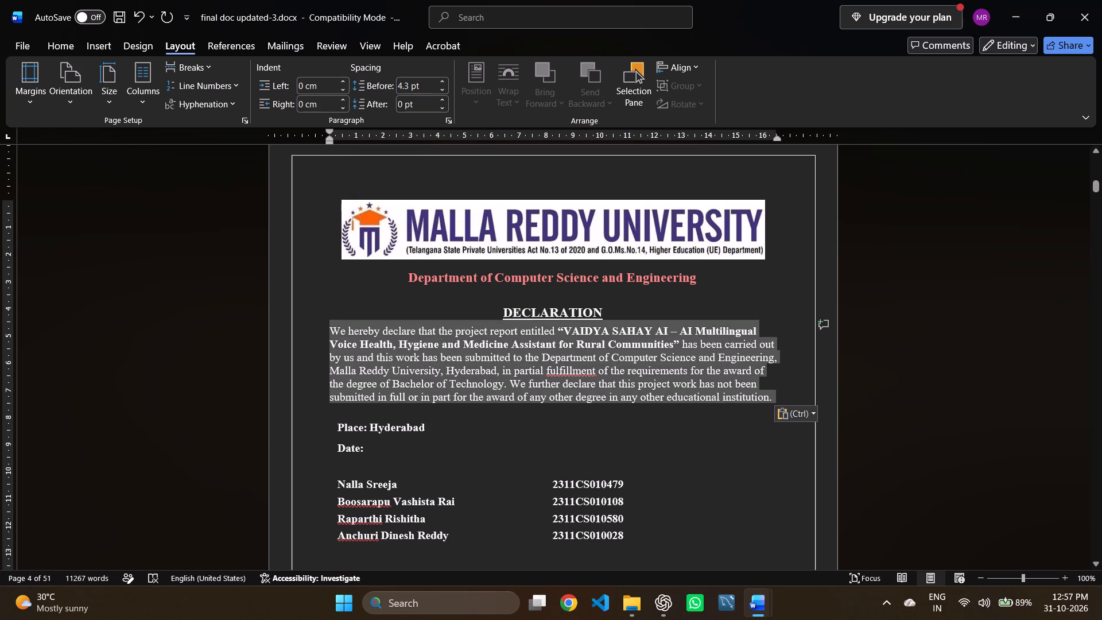
{"action": "left_click_drag", "start_coordinate": [331, 333], "coordinate": [332, 332]}
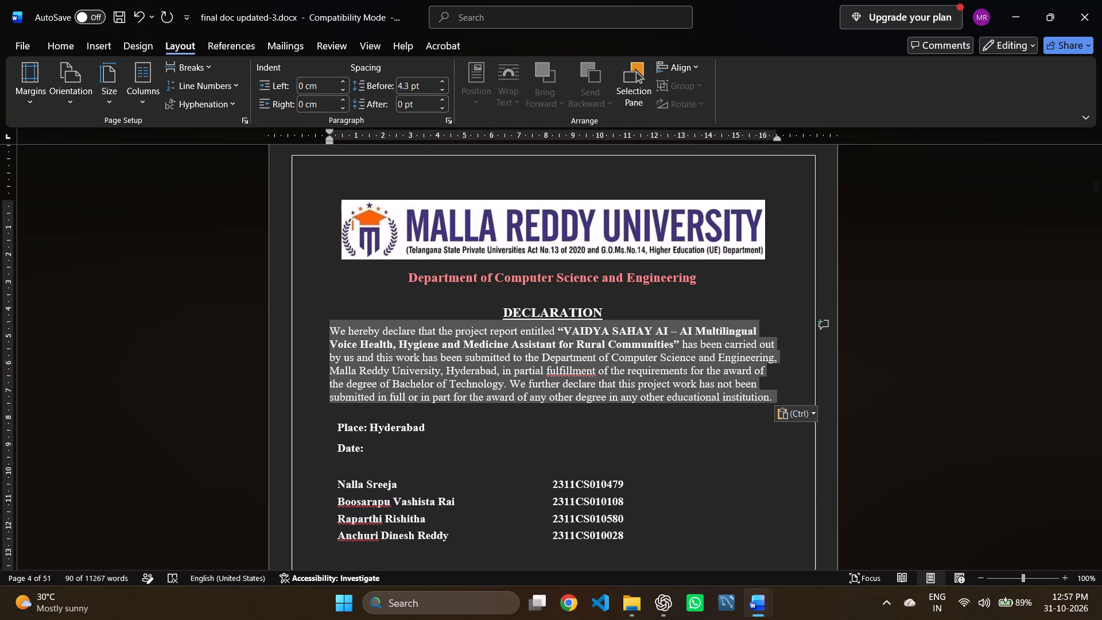
{"action": "left_click", "coordinate": [407, 86]}
{"action": "key", "text": "BackSpace"}
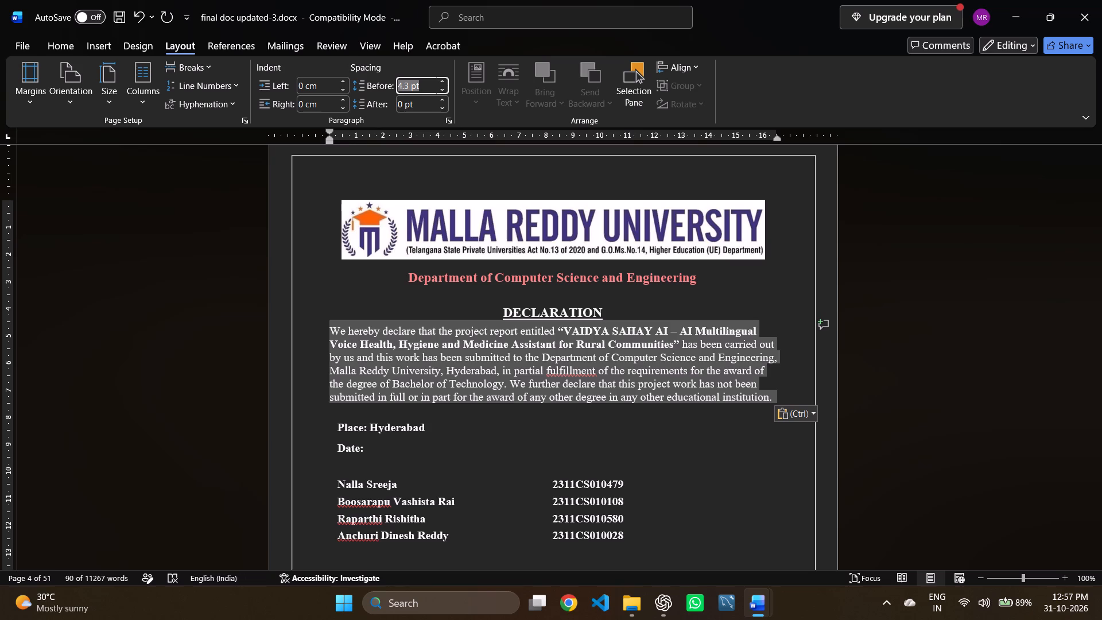
{"action": "type", "text": "11.9"}
{"action": "left_click", "coordinate": [301, 86]}
{"action": "type", "text": "0.28"}
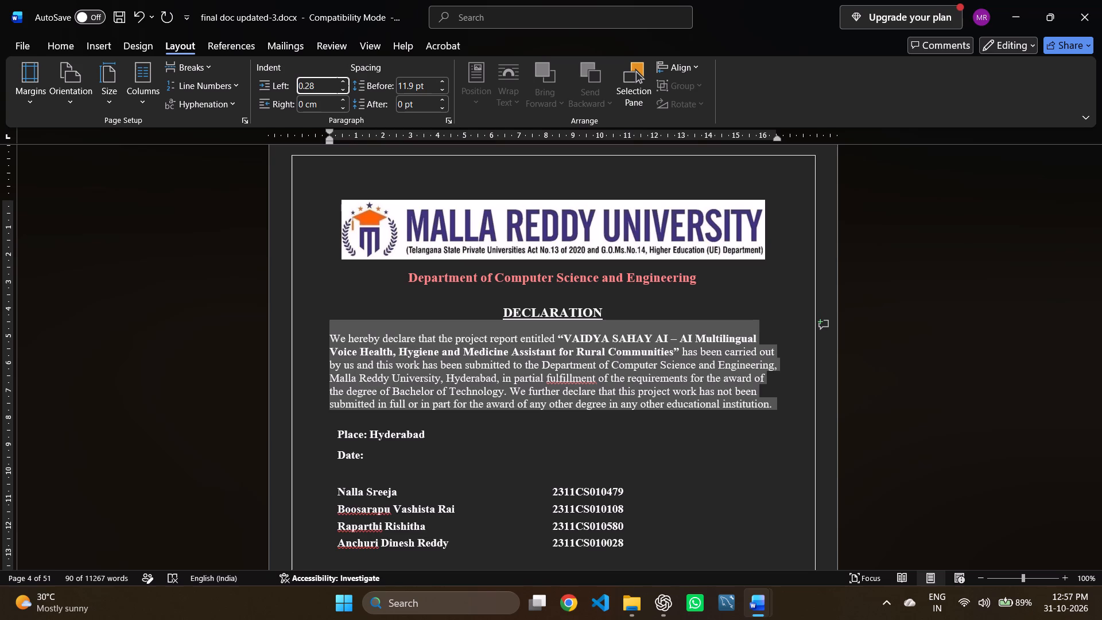
{"action": "left_click", "coordinate": [304, 104]}
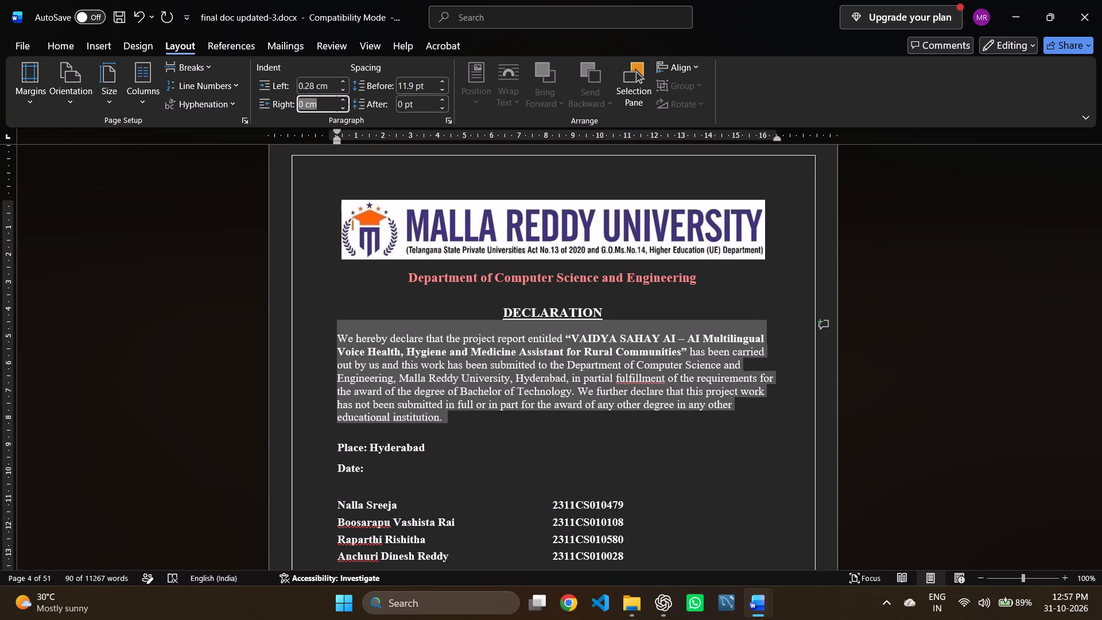
{"action": "key", "text": "0"}
{"action": "type", "text": ".29"}
{"action": "left_click", "coordinate": [477, 416]}
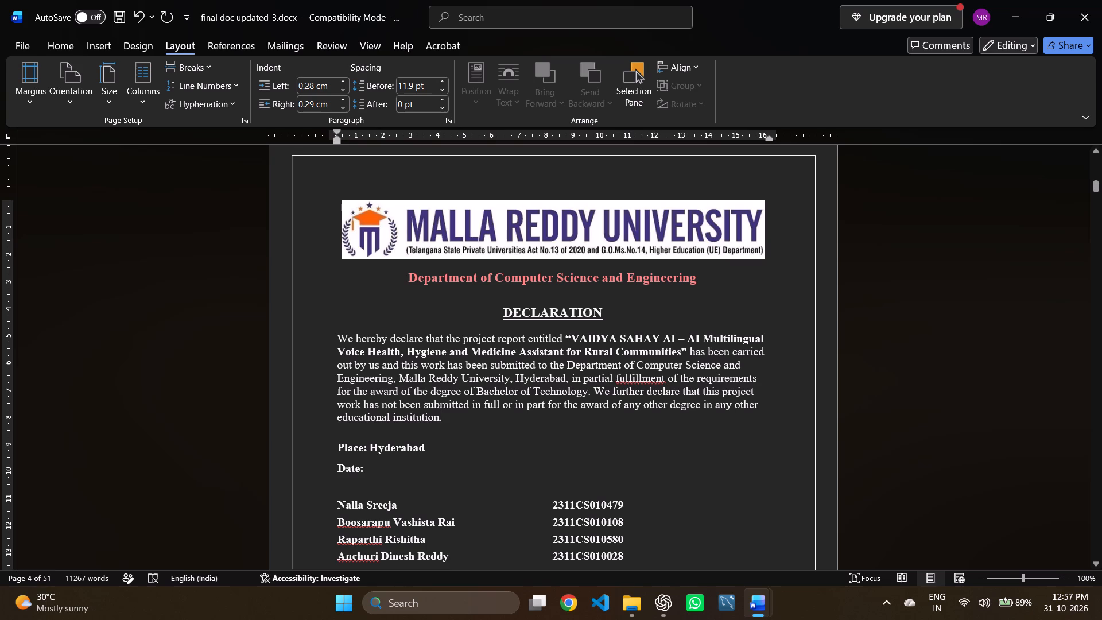
Split the declaration paragraph before "Voice Health".
{"action": "left_click", "coordinate": [339, 351]}
{"action": "key", "text": "Return"}
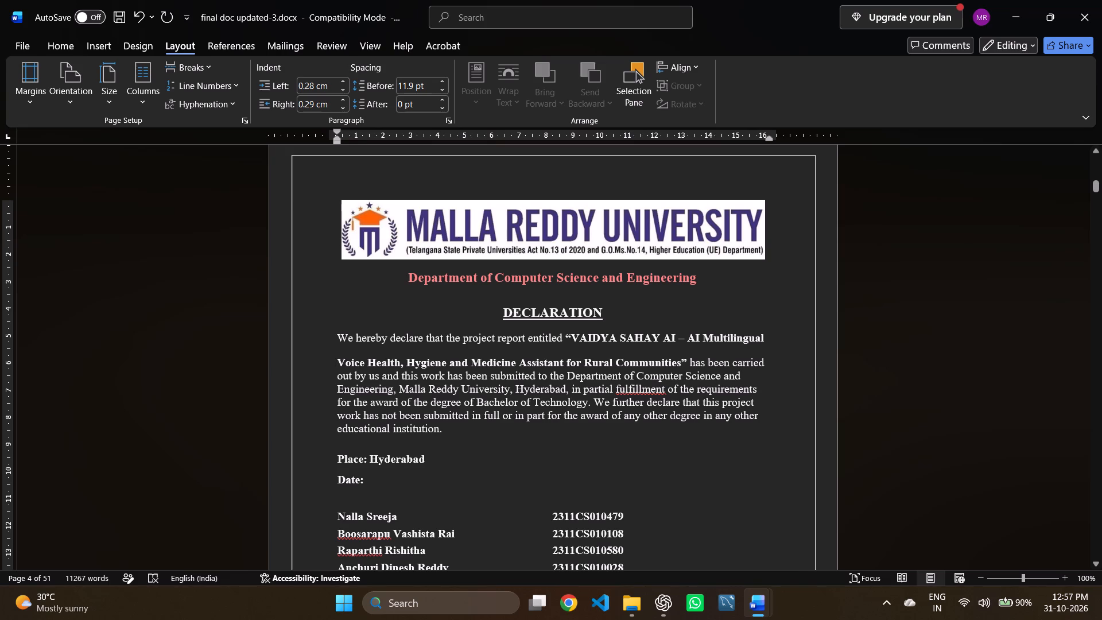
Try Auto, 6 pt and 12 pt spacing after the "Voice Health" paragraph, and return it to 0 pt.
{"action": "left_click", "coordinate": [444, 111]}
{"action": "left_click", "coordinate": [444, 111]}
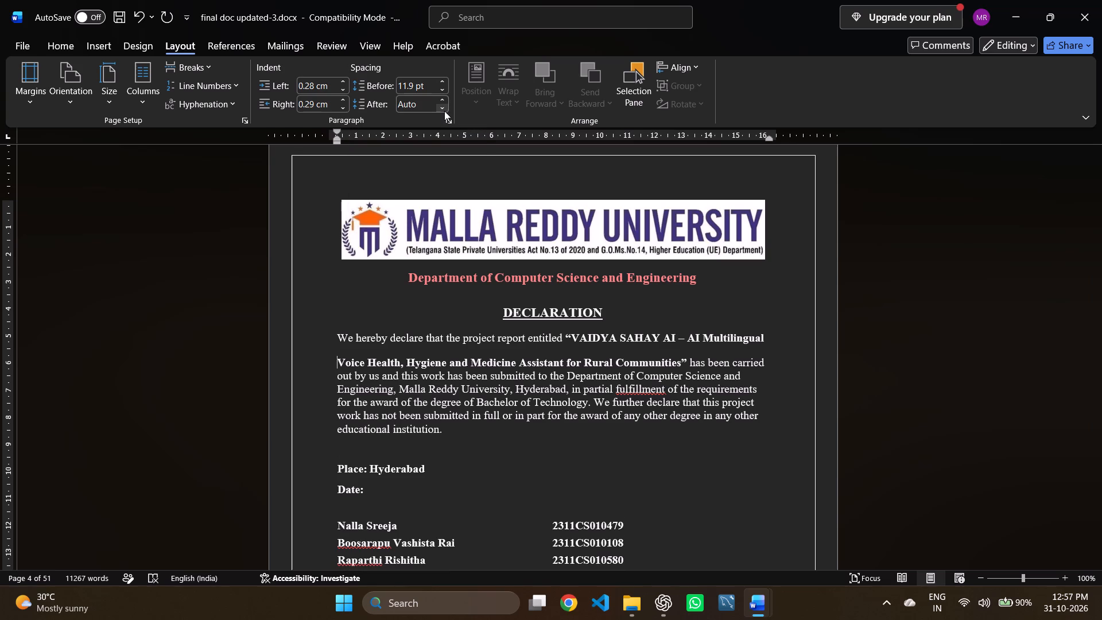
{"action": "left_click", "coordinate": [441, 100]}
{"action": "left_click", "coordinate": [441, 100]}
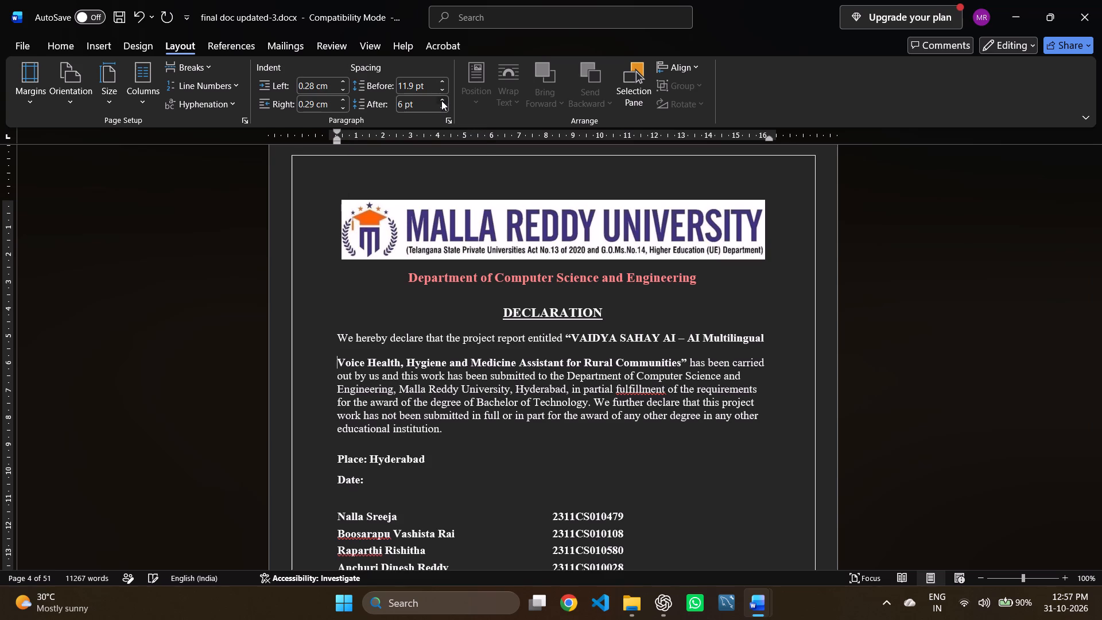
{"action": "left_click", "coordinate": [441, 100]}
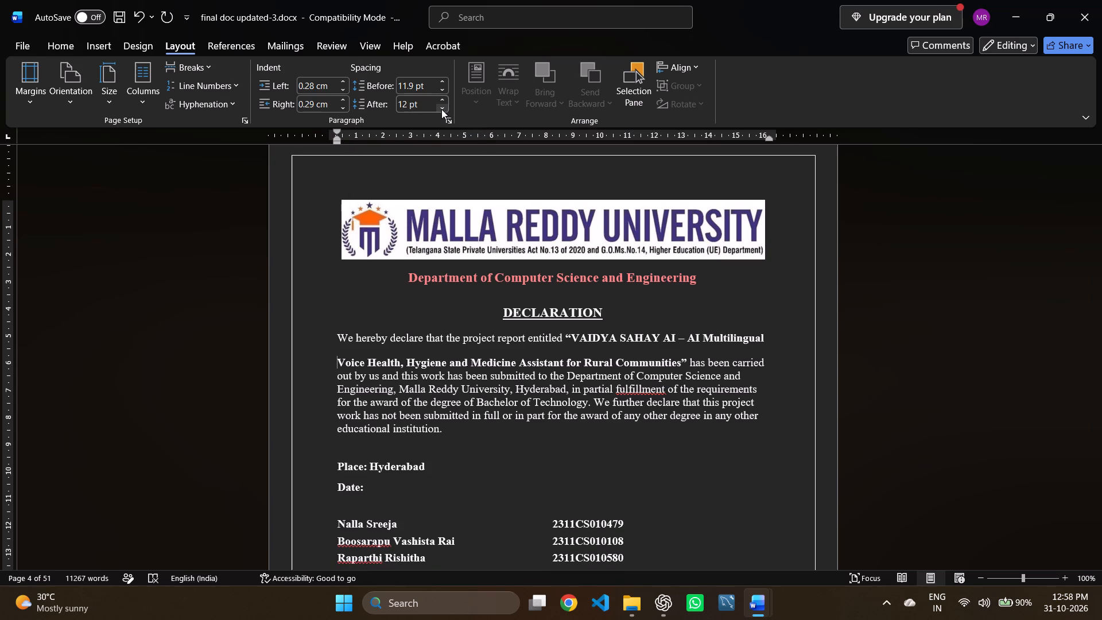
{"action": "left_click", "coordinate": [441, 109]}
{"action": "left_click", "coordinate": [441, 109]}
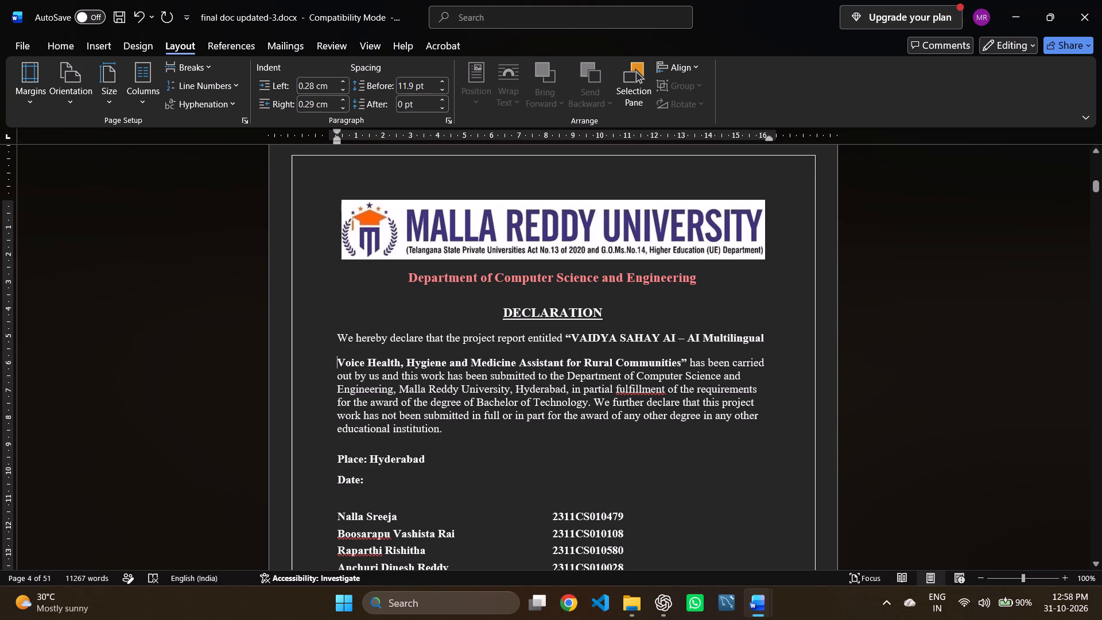
Split the declaration text into separate paragraphs before "out by us", "Engineering" and "for the award", without leaving extra blank lines.
{"action": "key", "text": "Return"}
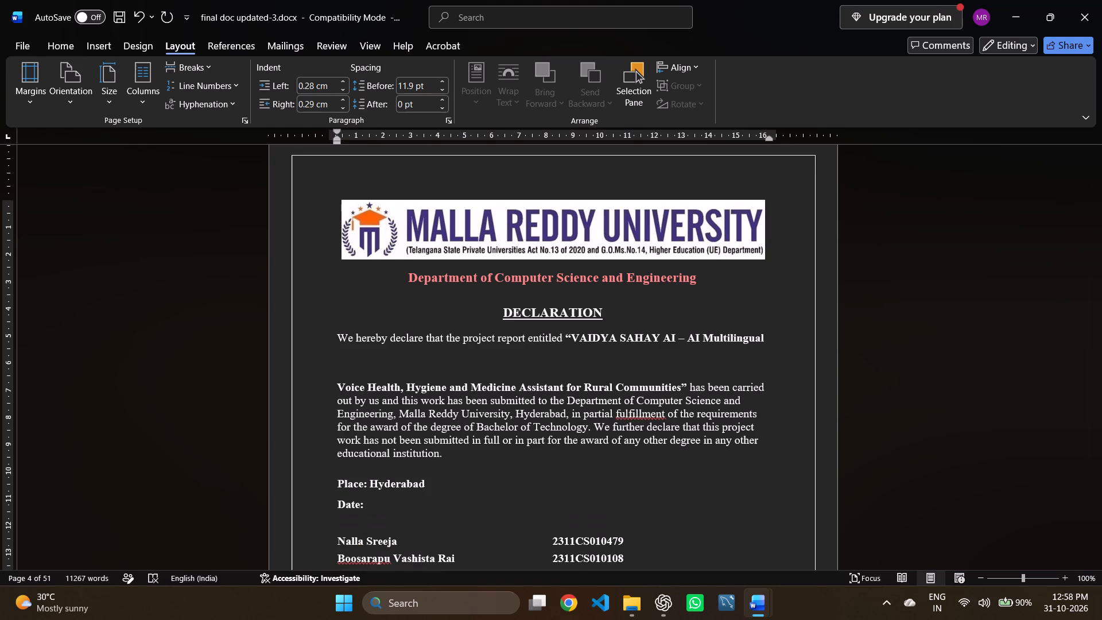
{"action": "key", "text": "BackSpace"}
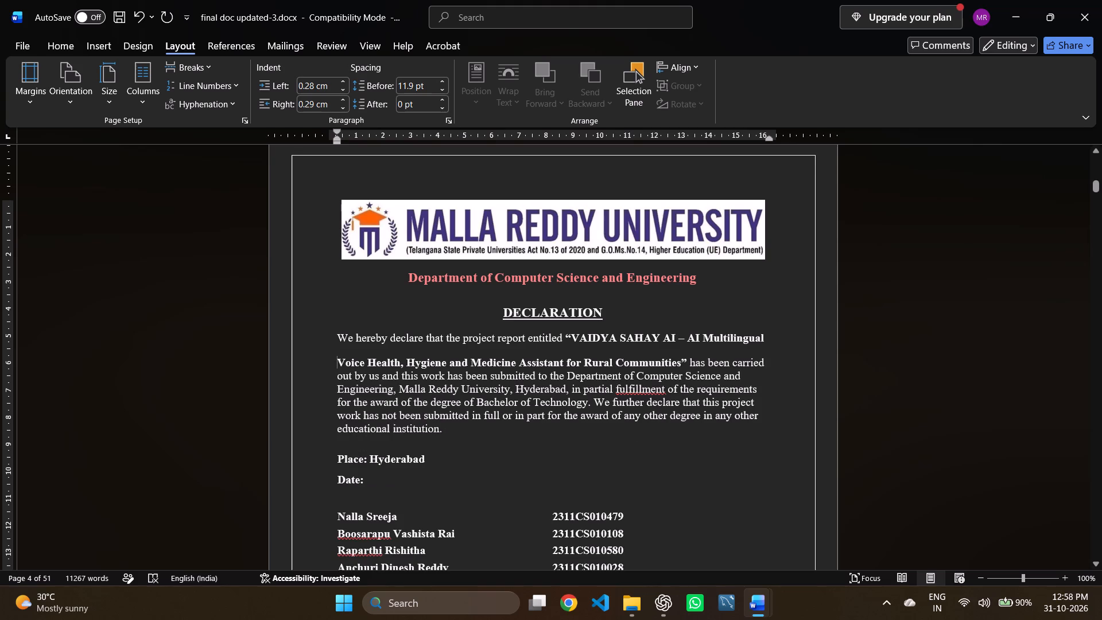
{"action": "left_click", "coordinate": [334, 381]}
{"action": "key", "text": "Return"}
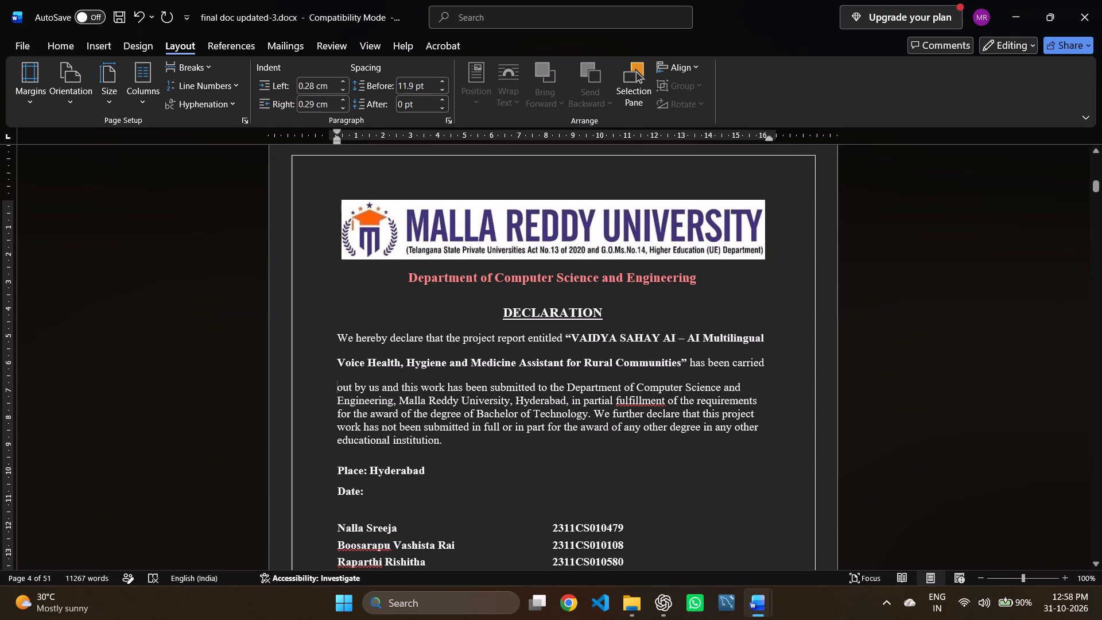
{"action": "left_click", "coordinate": [332, 401]}
{"action": "key", "text": "Return"}
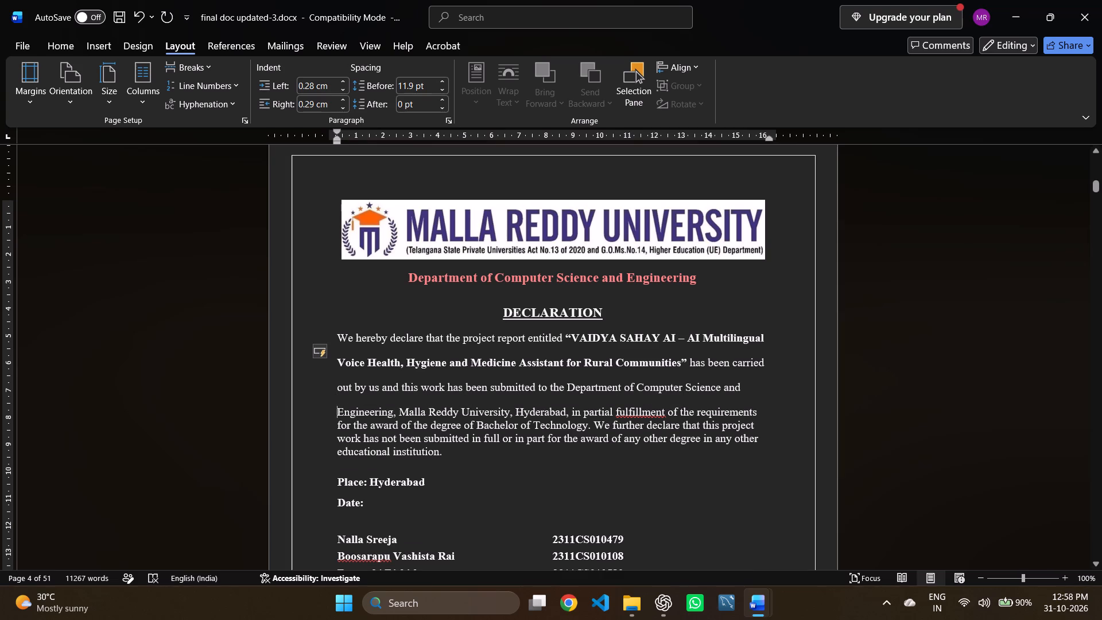
{"action": "left_click", "coordinate": [336, 424]}
{"action": "key", "text": "Return"}
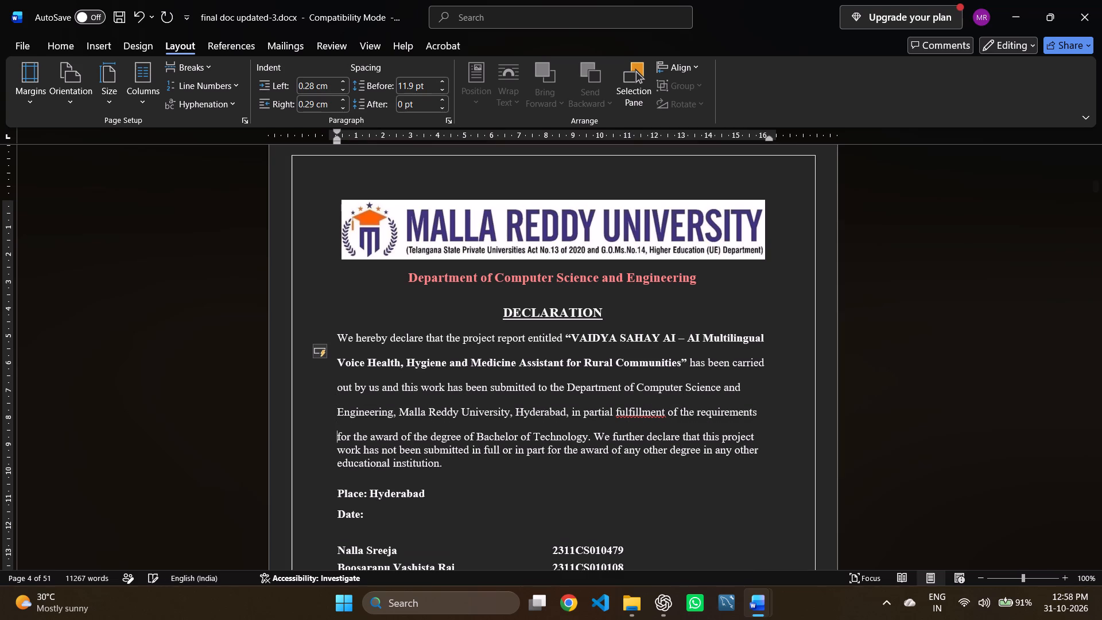
{"action": "left_click", "coordinate": [336, 437]}
{"action": "key", "text": "Return"}
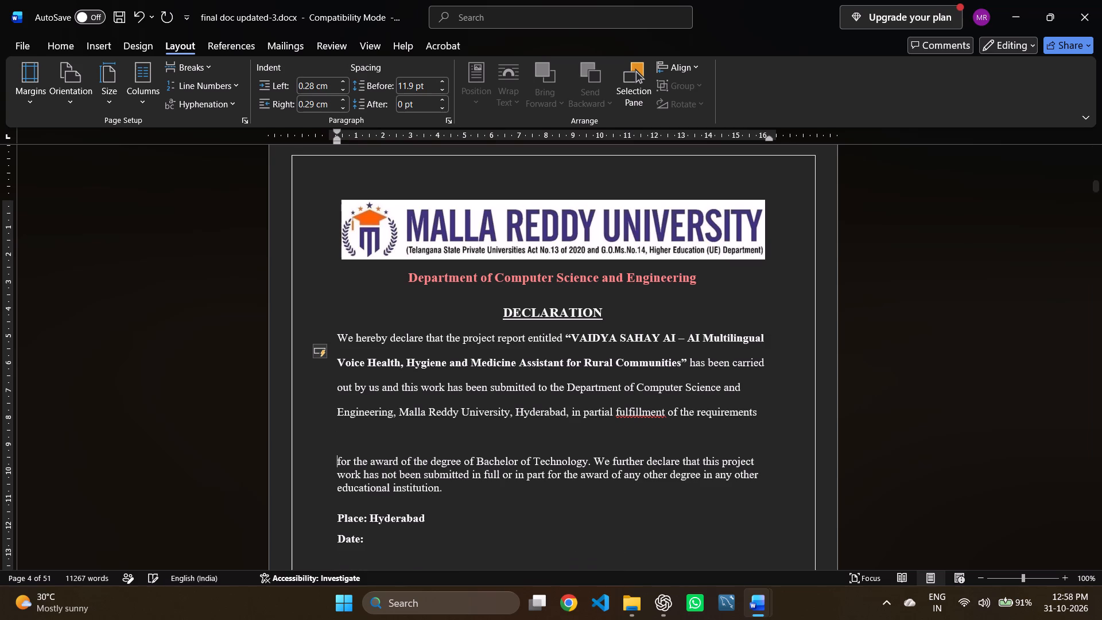
{"action": "key", "text": "BackSpace"}
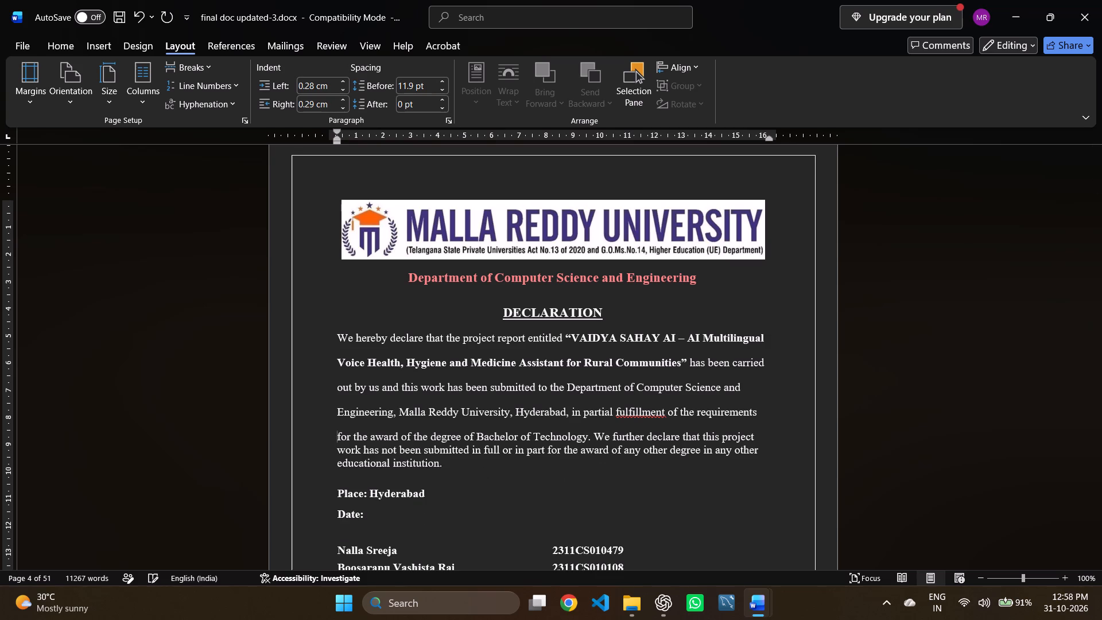
Split the rest of the declaration before "work has not been submitted" and "educational institution", without leaving extra blank lines.
{"action": "left_click", "coordinate": [333, 452]}
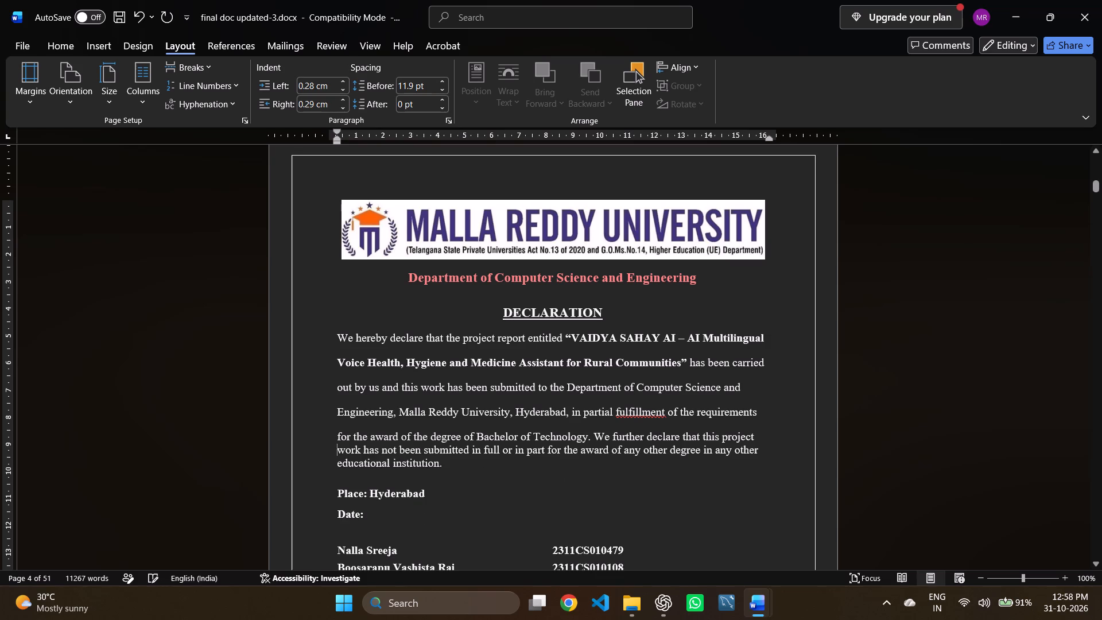
{"action": "key", "text": "Return"}
{"action": "left_click", "coordinate": [336, 459]}
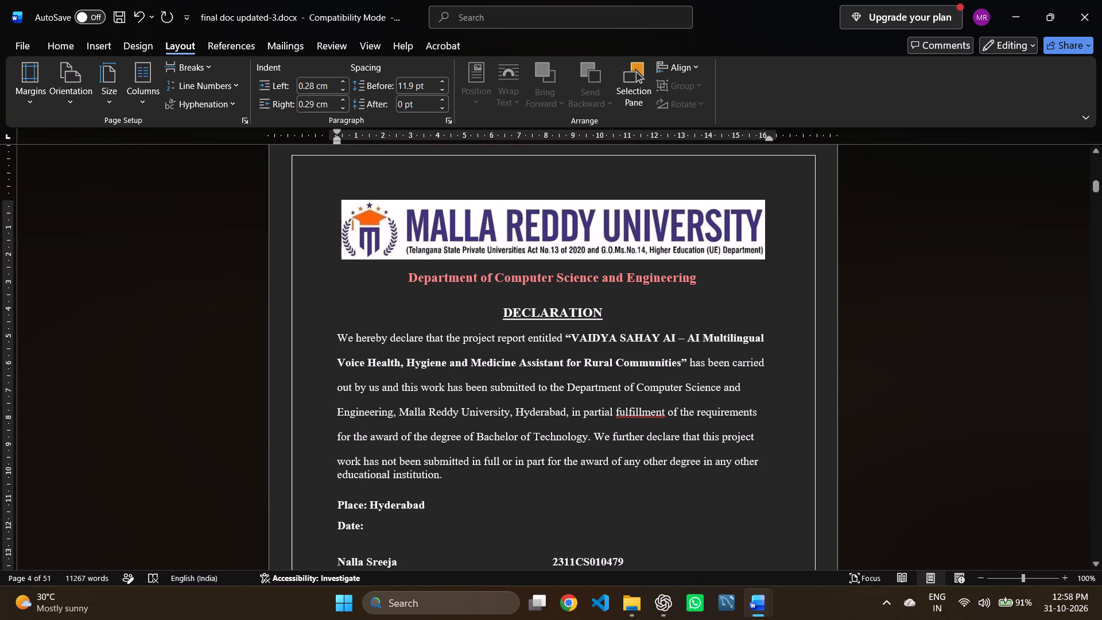
{"action": "key", "text": "Return"}
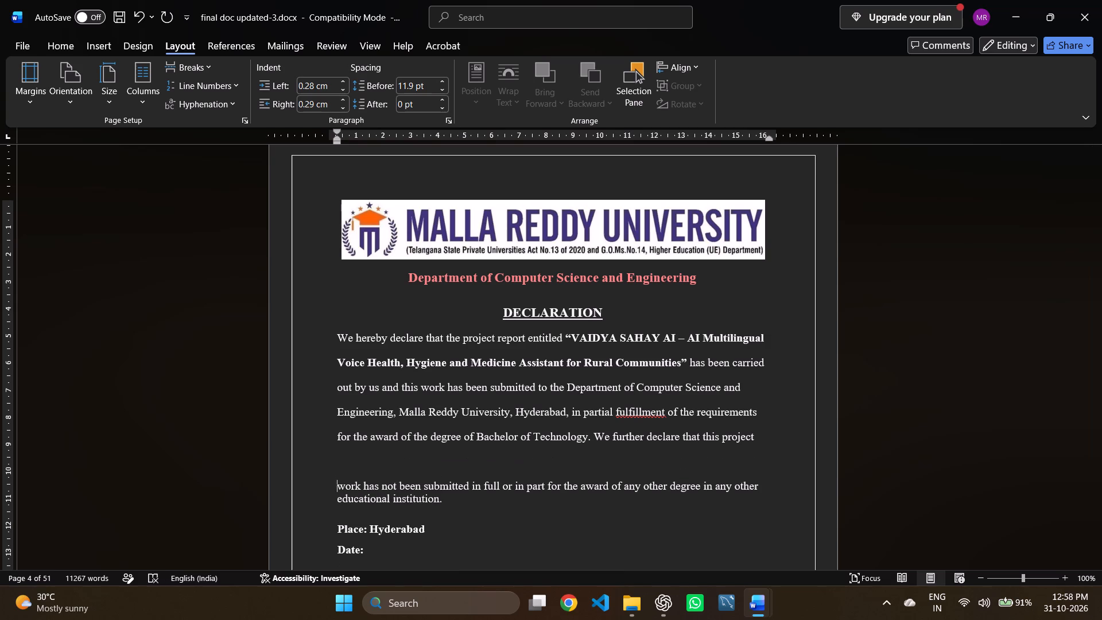
{"action": "key", "text": "BackSpace"}
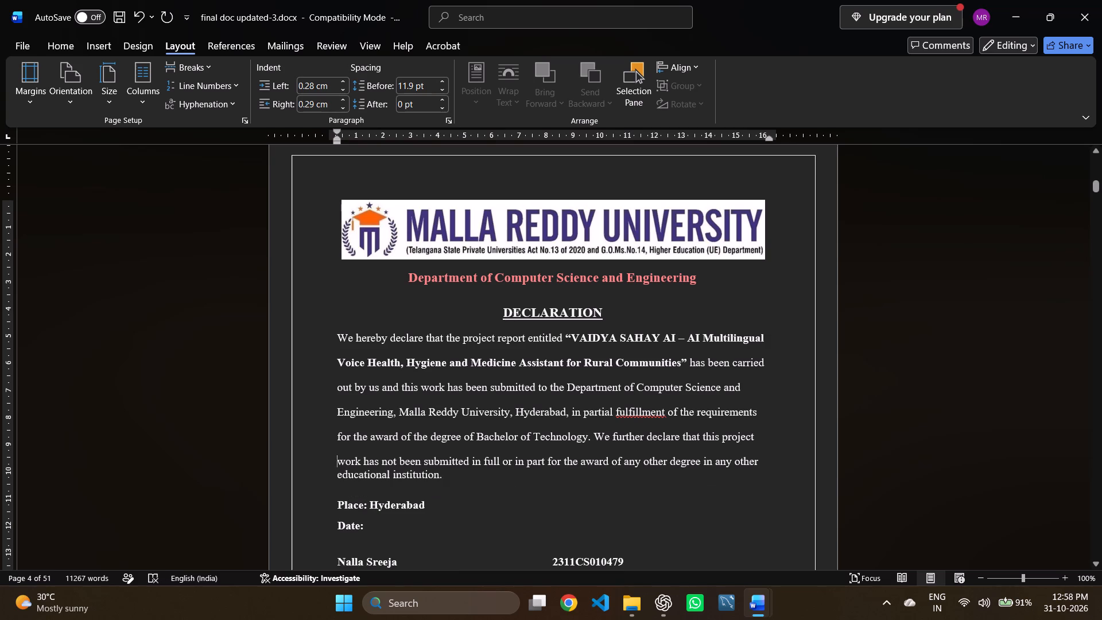
{"action": "key", "text": "Return"}
{"action": "key", "text": "BackSpace"}
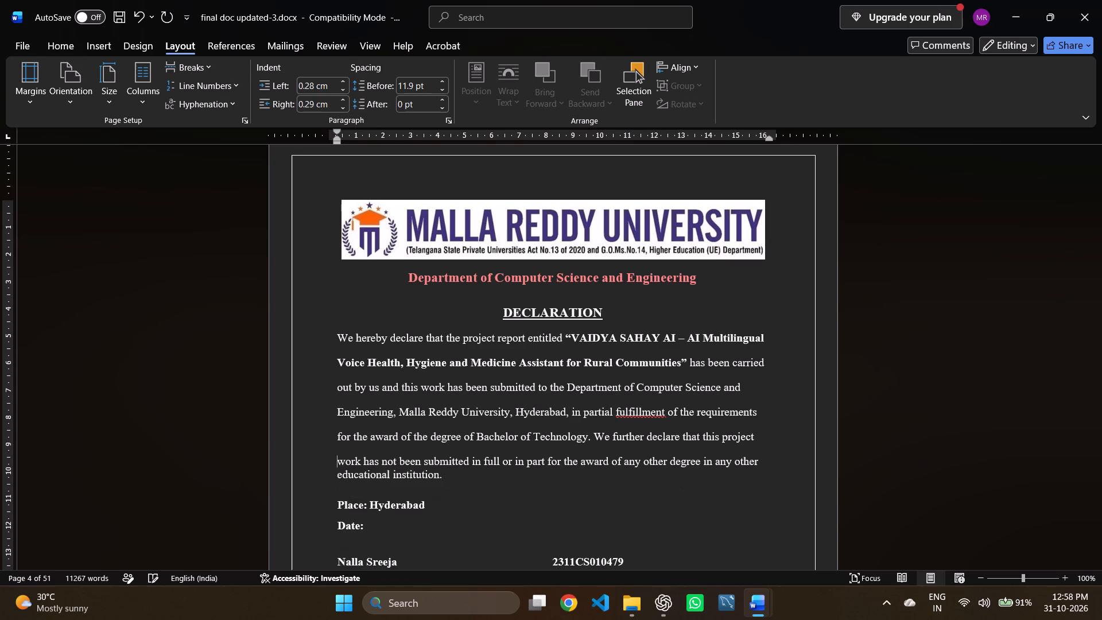
{"action": "left_click", "coordinate": [336, 471]}
{"action": "key", "text": "Return"}
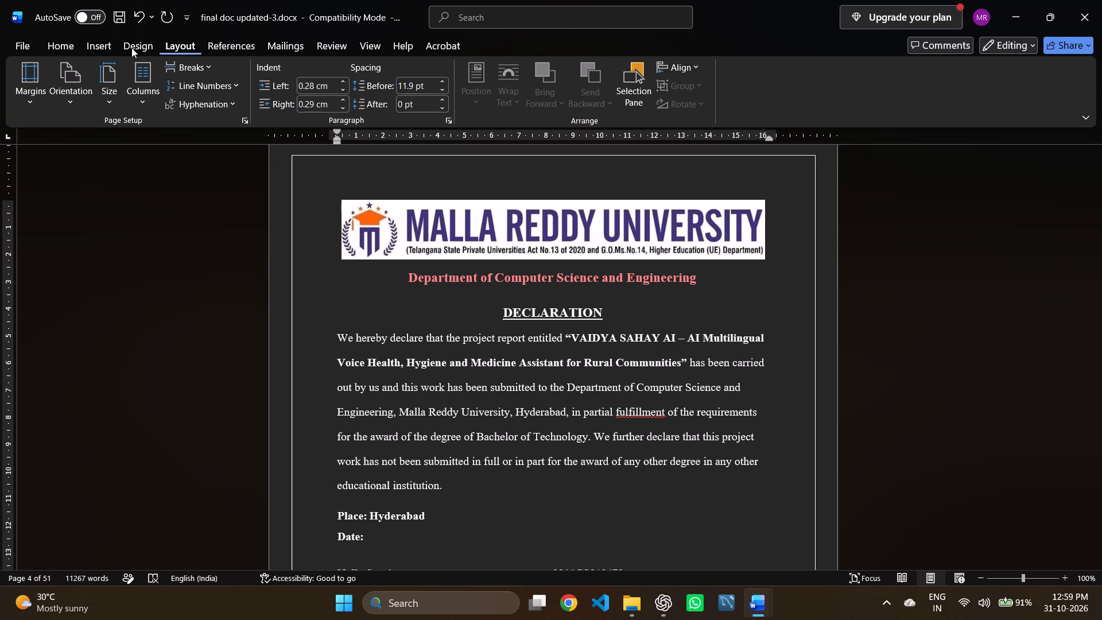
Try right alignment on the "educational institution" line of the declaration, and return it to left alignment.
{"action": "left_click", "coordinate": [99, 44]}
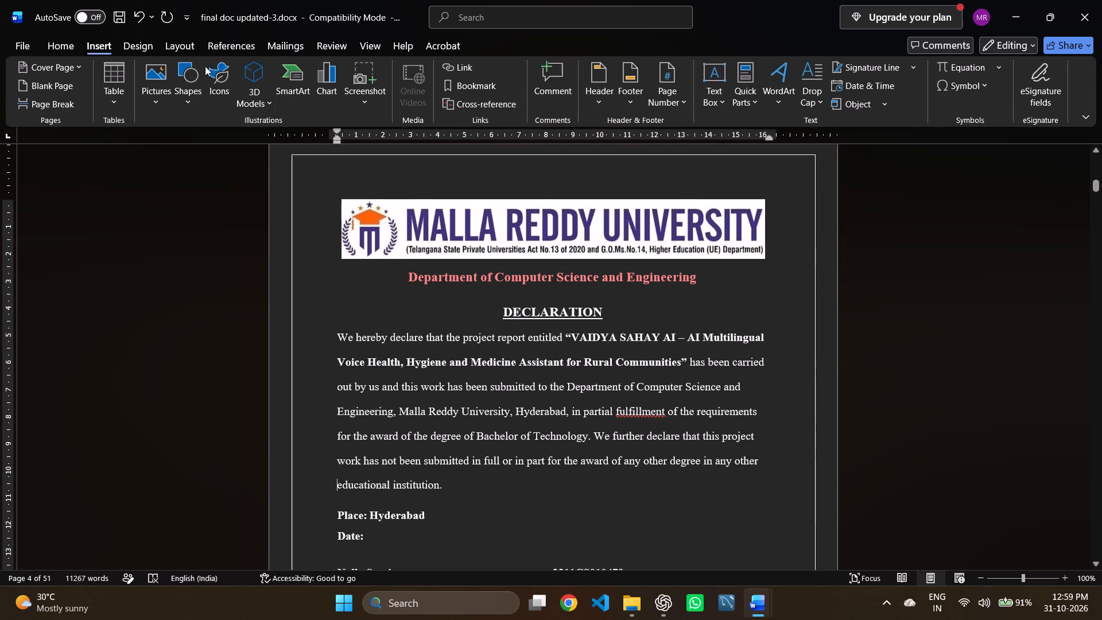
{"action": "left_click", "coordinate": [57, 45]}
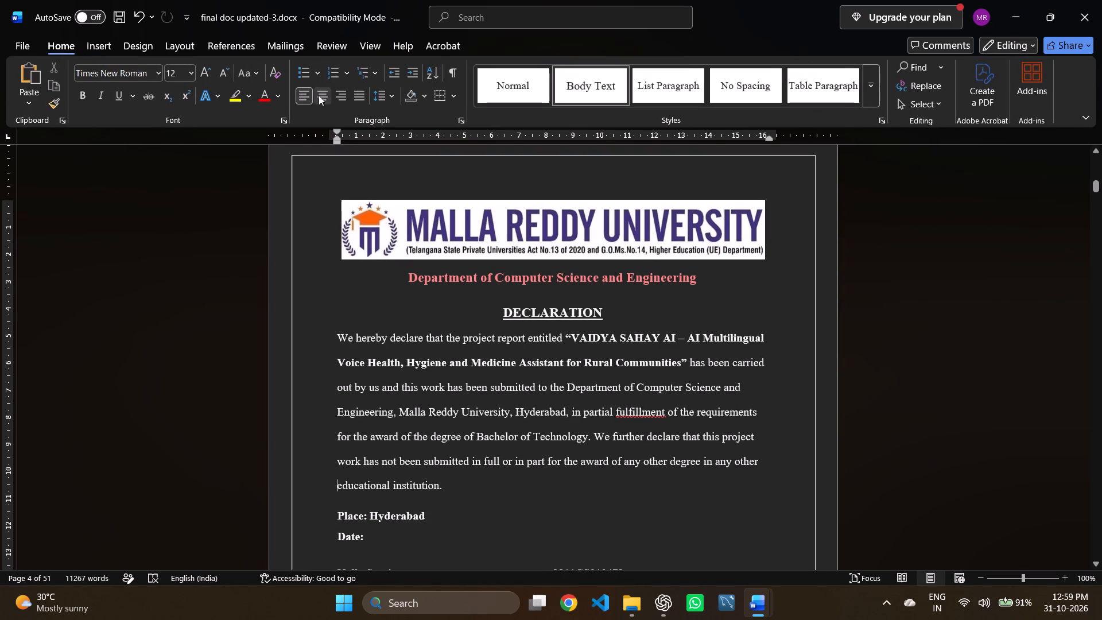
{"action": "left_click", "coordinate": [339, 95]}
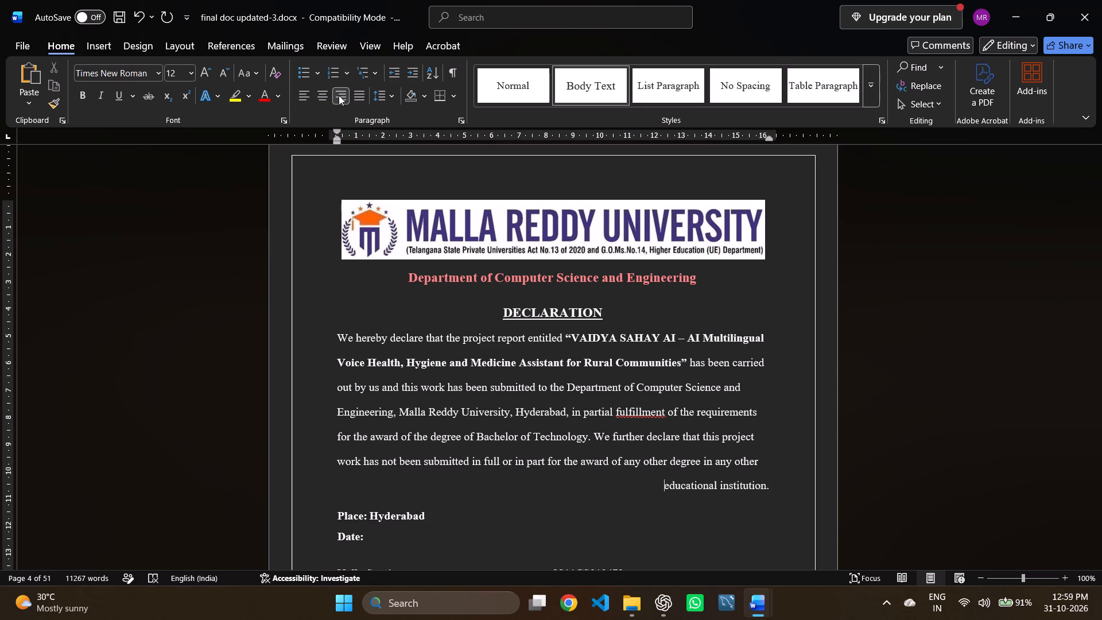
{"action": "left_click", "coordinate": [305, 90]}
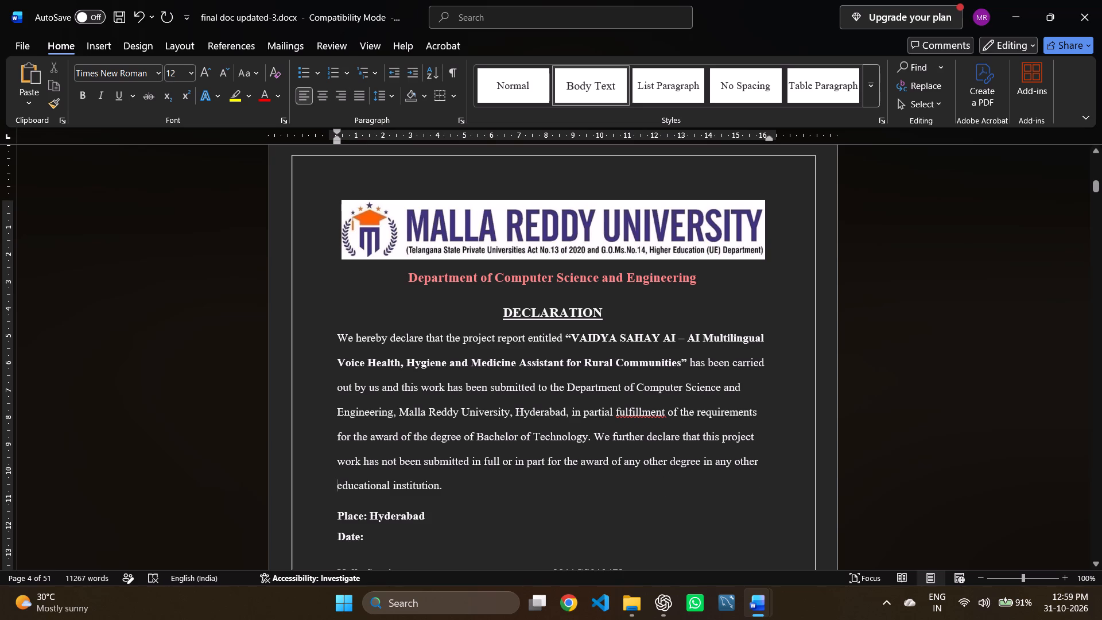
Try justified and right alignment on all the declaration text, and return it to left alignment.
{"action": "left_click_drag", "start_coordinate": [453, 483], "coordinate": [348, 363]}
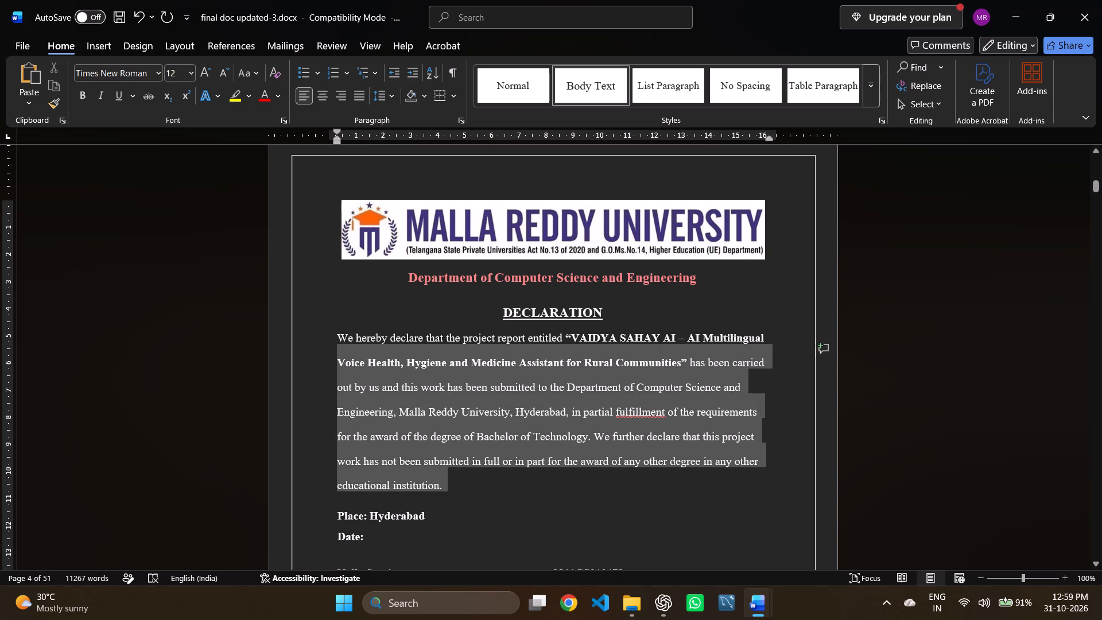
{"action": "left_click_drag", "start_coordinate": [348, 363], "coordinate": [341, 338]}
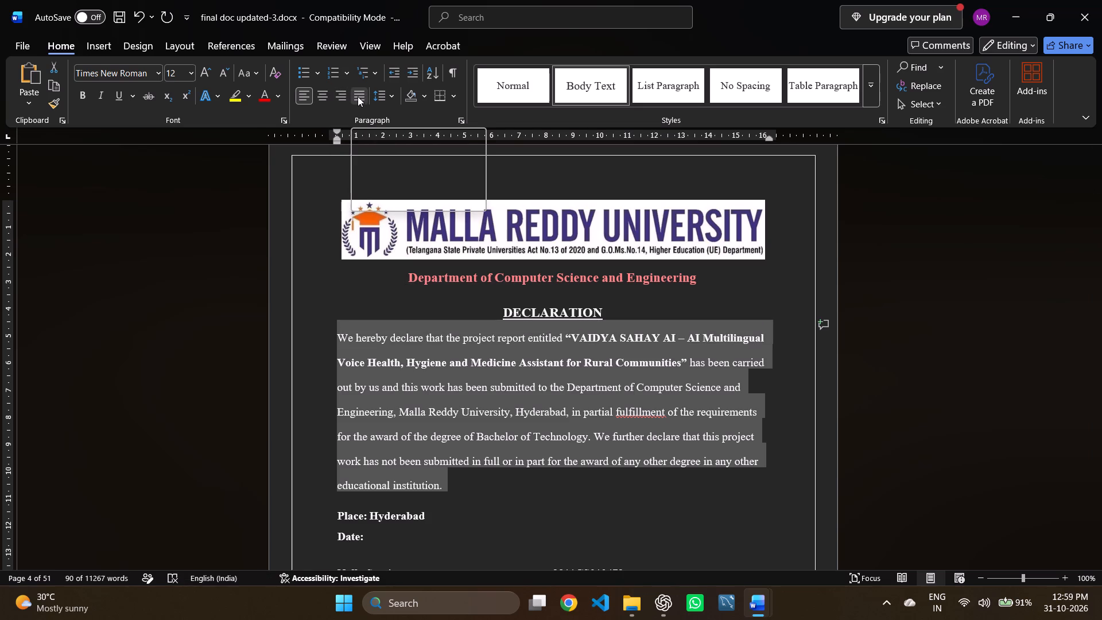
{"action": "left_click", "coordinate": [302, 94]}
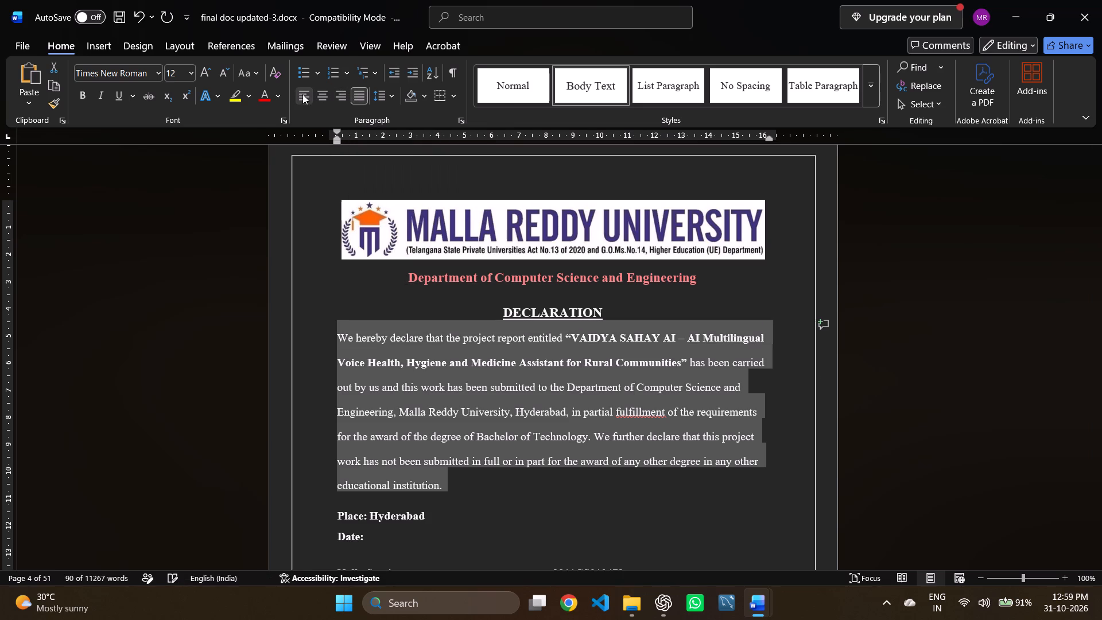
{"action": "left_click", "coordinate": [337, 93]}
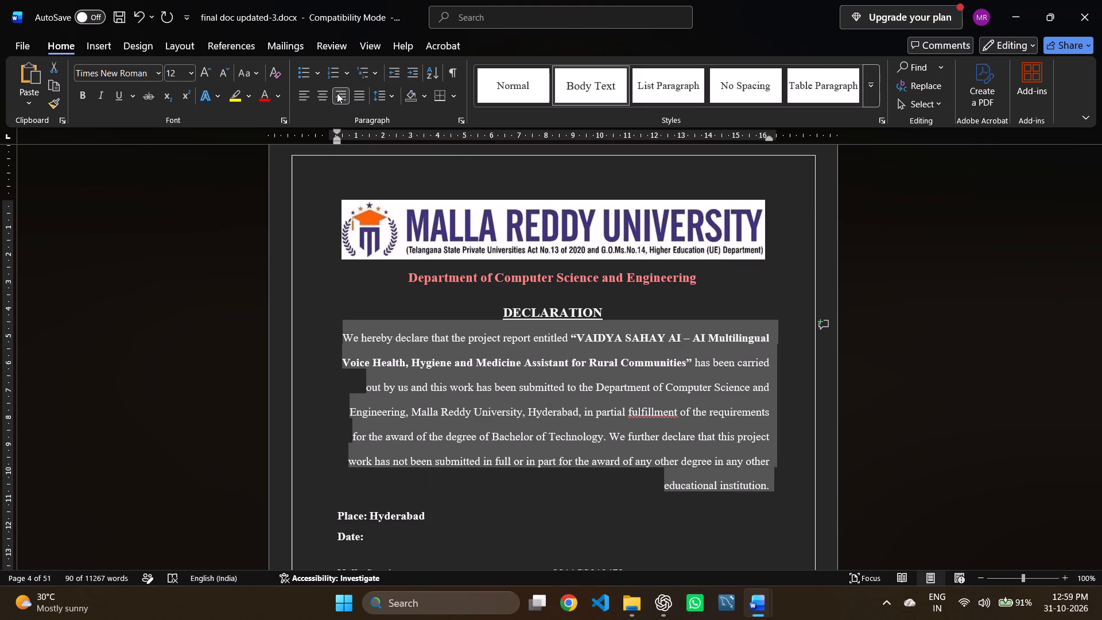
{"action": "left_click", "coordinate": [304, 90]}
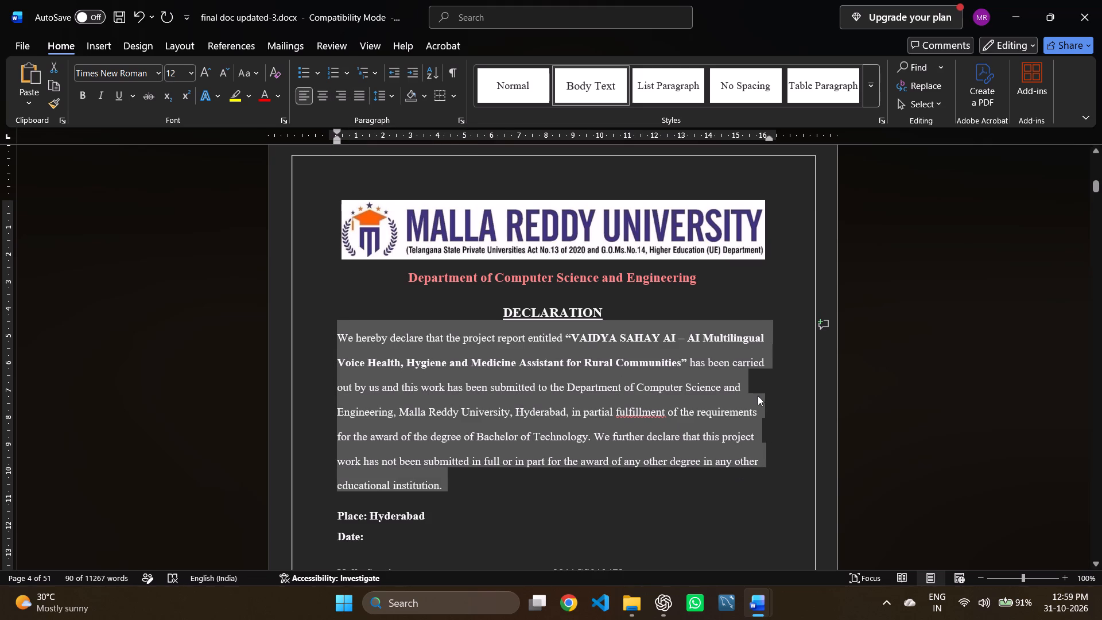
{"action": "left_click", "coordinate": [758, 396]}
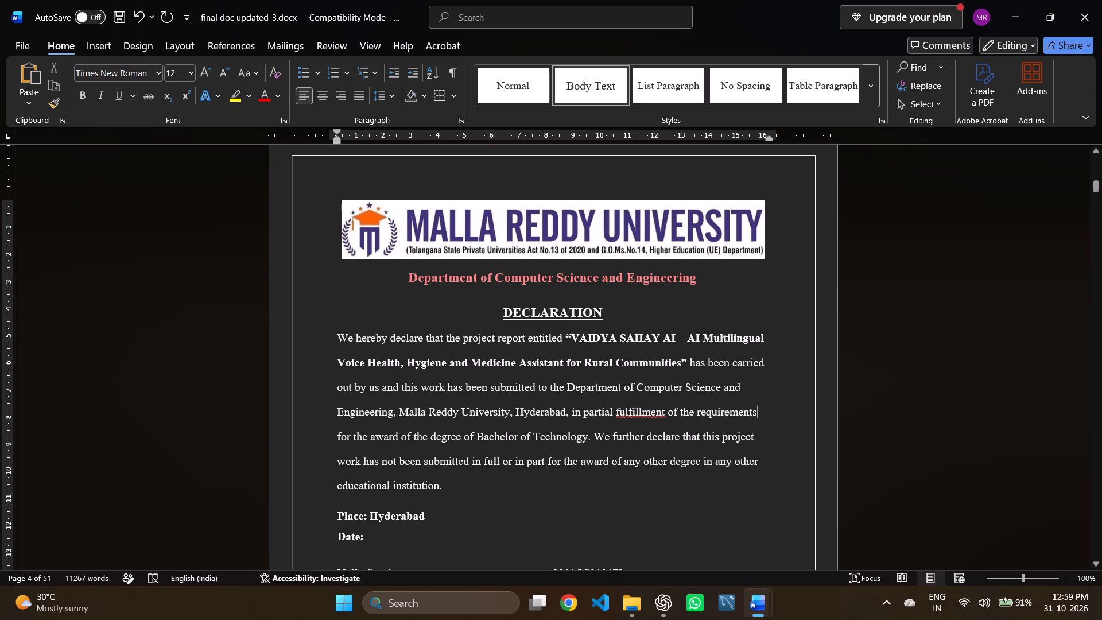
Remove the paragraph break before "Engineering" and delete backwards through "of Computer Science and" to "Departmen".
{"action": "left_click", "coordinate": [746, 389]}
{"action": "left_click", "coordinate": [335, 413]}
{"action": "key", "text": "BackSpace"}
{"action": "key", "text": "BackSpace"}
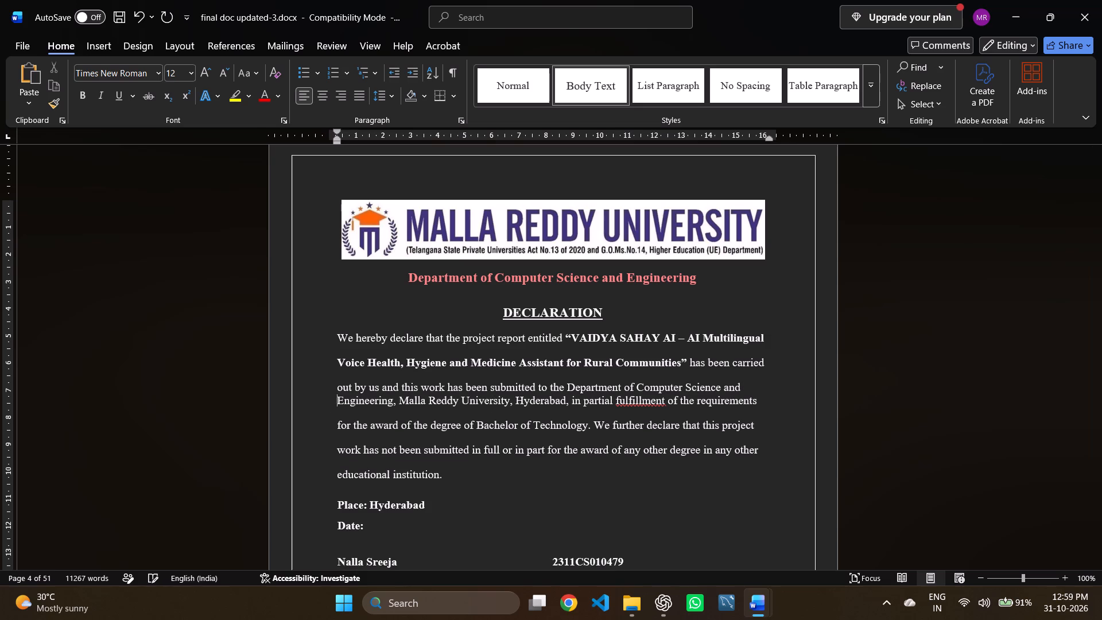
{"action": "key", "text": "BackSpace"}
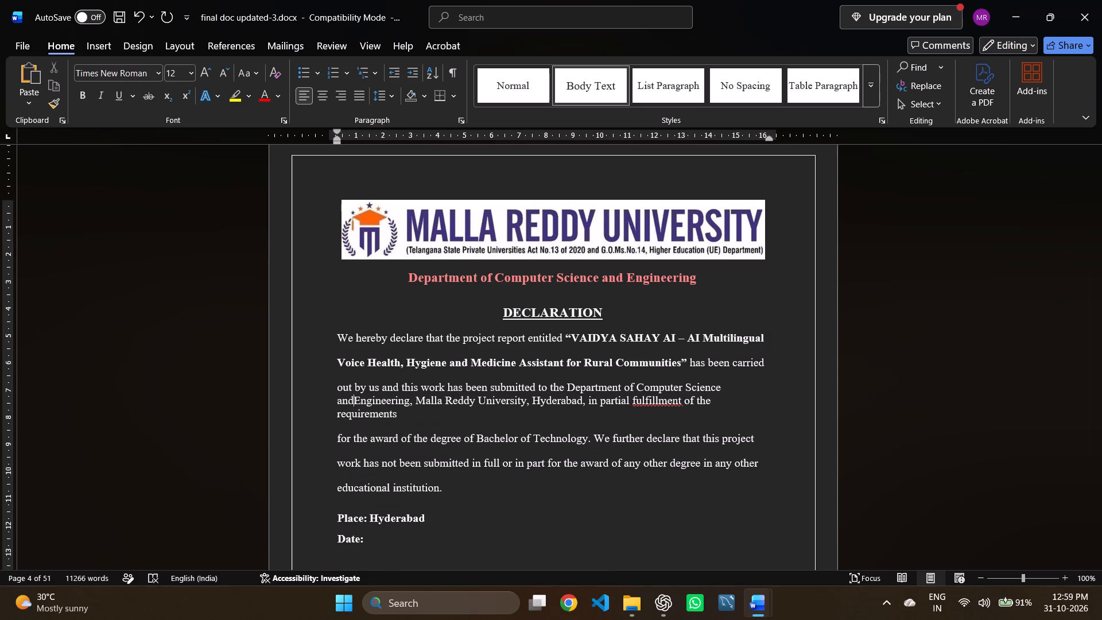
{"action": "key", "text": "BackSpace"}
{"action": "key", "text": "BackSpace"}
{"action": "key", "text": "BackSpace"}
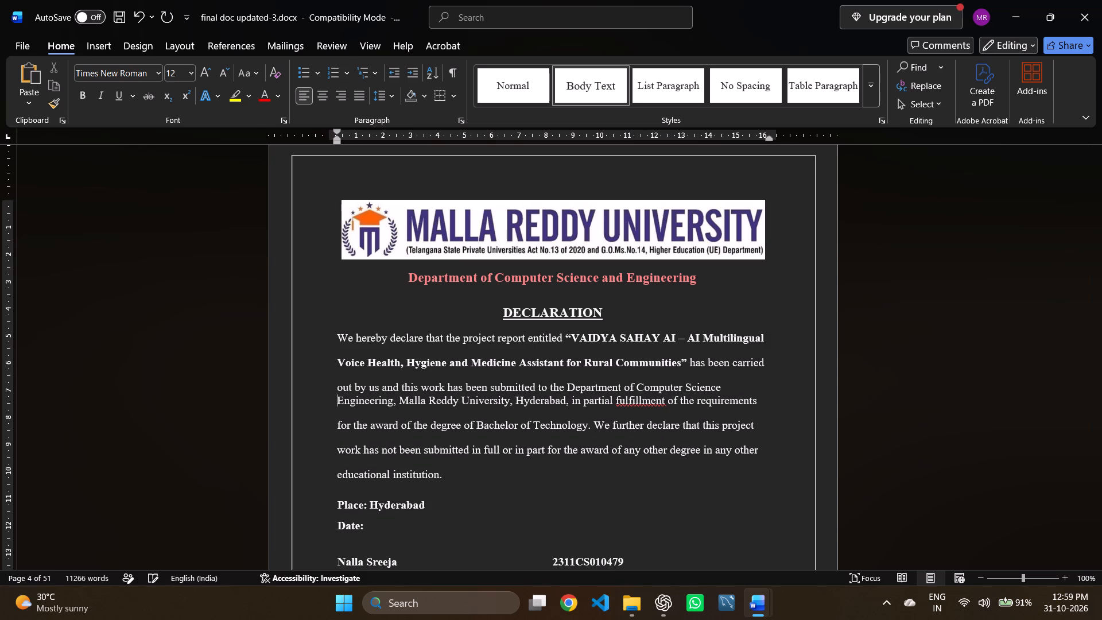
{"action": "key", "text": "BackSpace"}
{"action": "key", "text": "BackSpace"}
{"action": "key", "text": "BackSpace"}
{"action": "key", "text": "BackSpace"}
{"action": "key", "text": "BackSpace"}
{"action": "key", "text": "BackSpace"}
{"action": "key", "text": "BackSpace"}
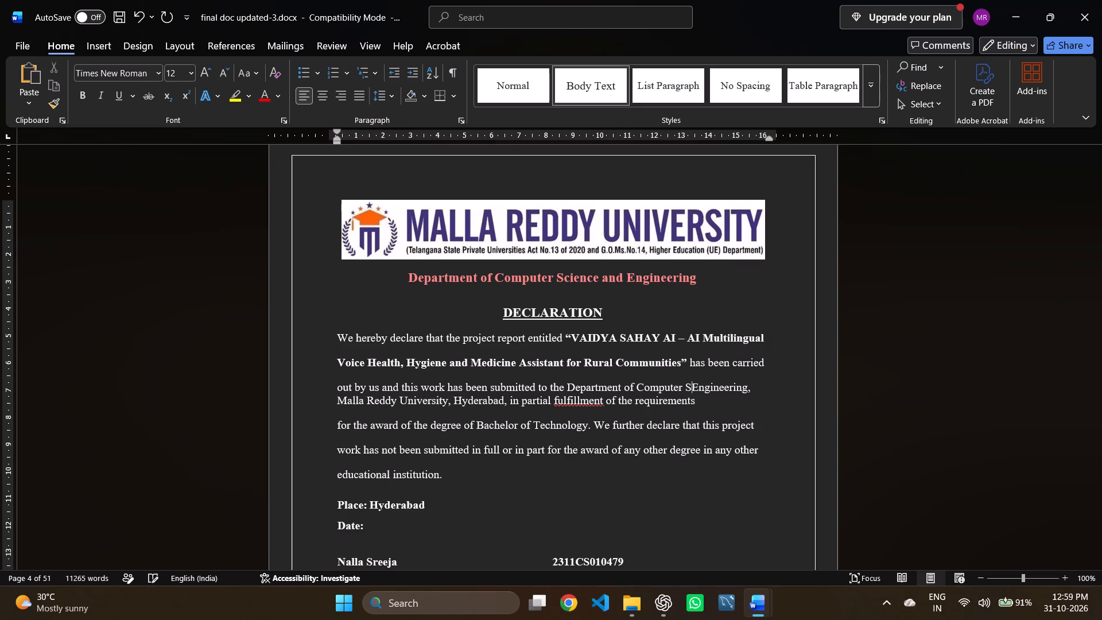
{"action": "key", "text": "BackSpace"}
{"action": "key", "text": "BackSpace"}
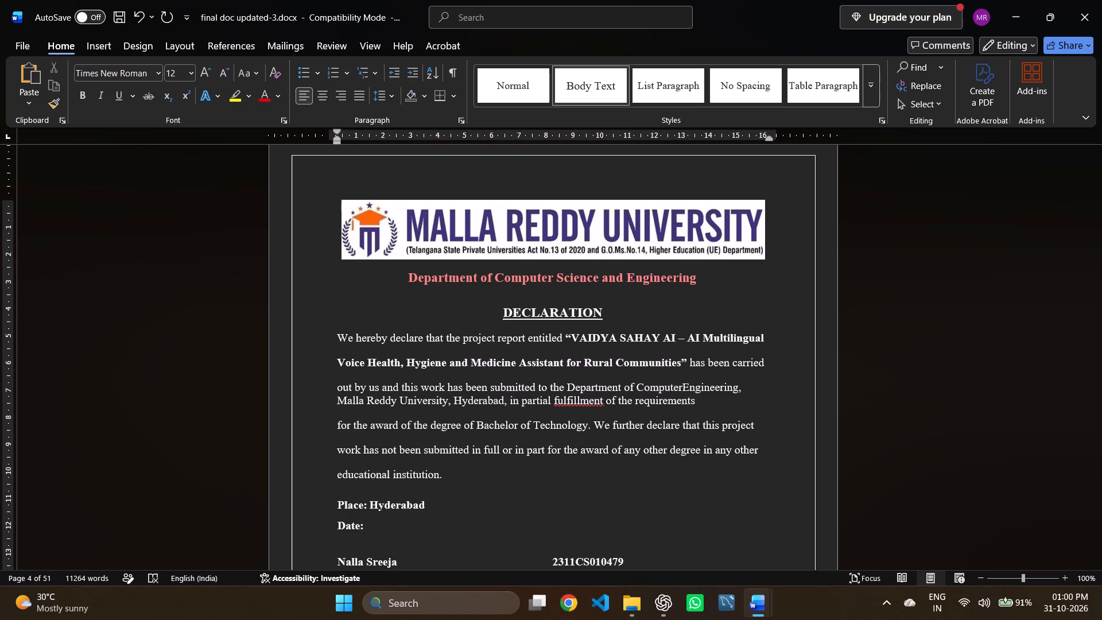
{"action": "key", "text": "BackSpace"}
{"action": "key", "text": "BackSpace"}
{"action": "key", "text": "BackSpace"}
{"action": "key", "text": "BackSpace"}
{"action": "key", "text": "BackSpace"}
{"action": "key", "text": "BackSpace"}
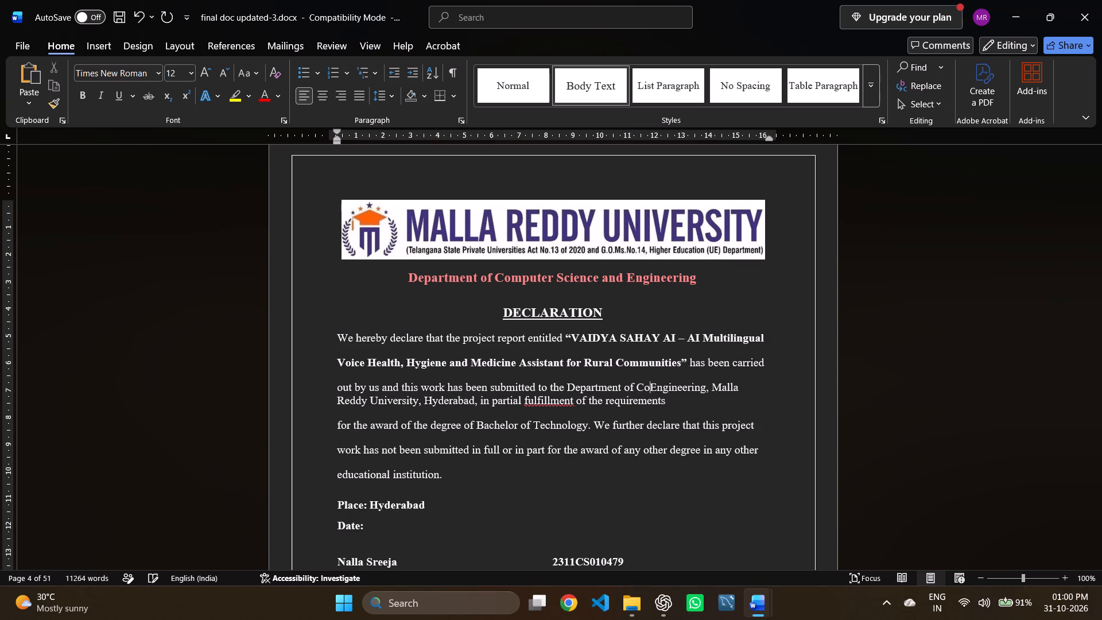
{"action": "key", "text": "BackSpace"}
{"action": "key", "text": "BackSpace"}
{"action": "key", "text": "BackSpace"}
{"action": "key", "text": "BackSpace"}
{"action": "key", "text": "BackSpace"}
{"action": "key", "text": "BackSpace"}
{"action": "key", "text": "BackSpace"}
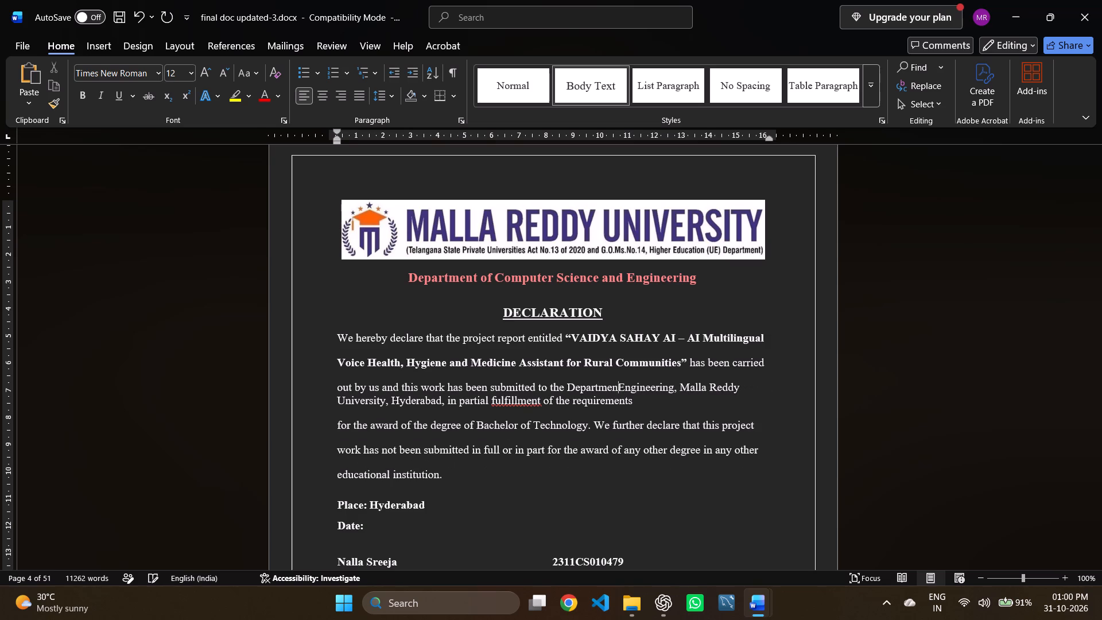
Undo the deletions, alignment changes, paragraph splits and the preceding right indent change, back to one continuous declaration paragraph.
{"action": "key", "text": "ctrl+z"}
{"action": "key", "text": "ctrl+z"}
{"action": "key", "text": "ctrl+z"}
{"action": "key", "text": "ctrl+z"}
{"action": "key", "text": "ctrl+z"}
{"action": "key", "text": "ctrl+z"}
{"action": "key", "text": "ctrl+z"}
{"action": "key", "text": "ctrl+z"}
{"action": "key", "text": "ctrl+z"}
{"action": "key", "text": "ctrl+z"}
{"action": "key", "text": "ctrl+z"}
{"action": "key", "text": "ctrl+z"}
{"action": "key", "text": "ctrl+z"}
{"action": "key", "text": "ctrl+z"}
{"action": "key", "text": "ctrl+z"}
{"action": "key", "text": "ctrl+z"}
{"action": "key", "text": "ctrl+z"}
{"action": "key", "text": "ctrl+z"}
{"action": "key", "text": "ctrl+z"}
{"action": "key", "text": "ctrl+z"}
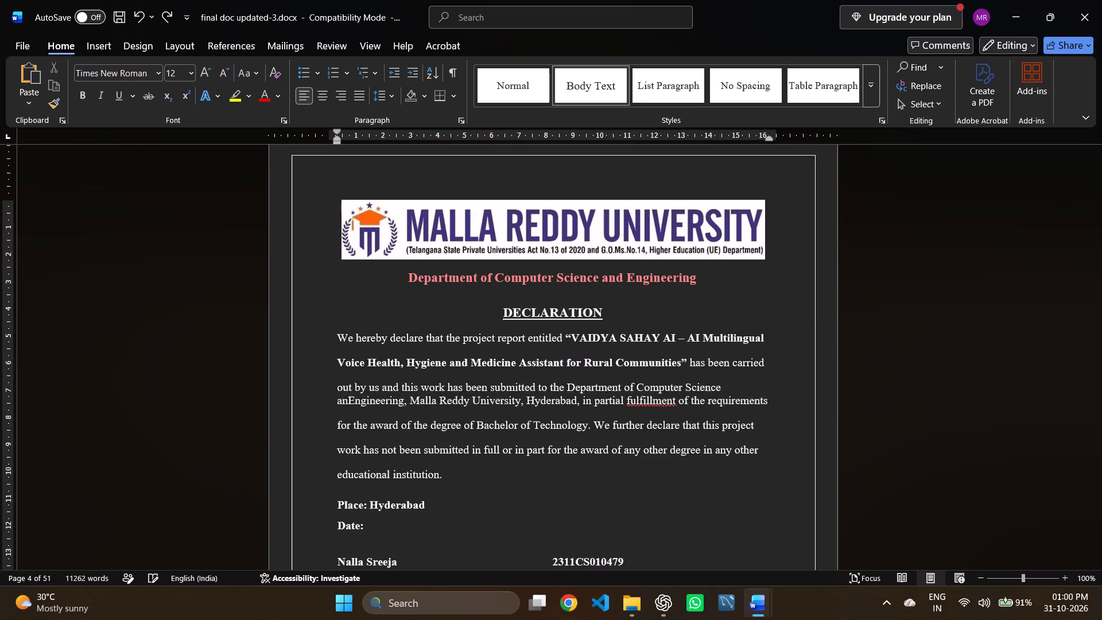
{"action": "key", "text": "ctrl+z"}
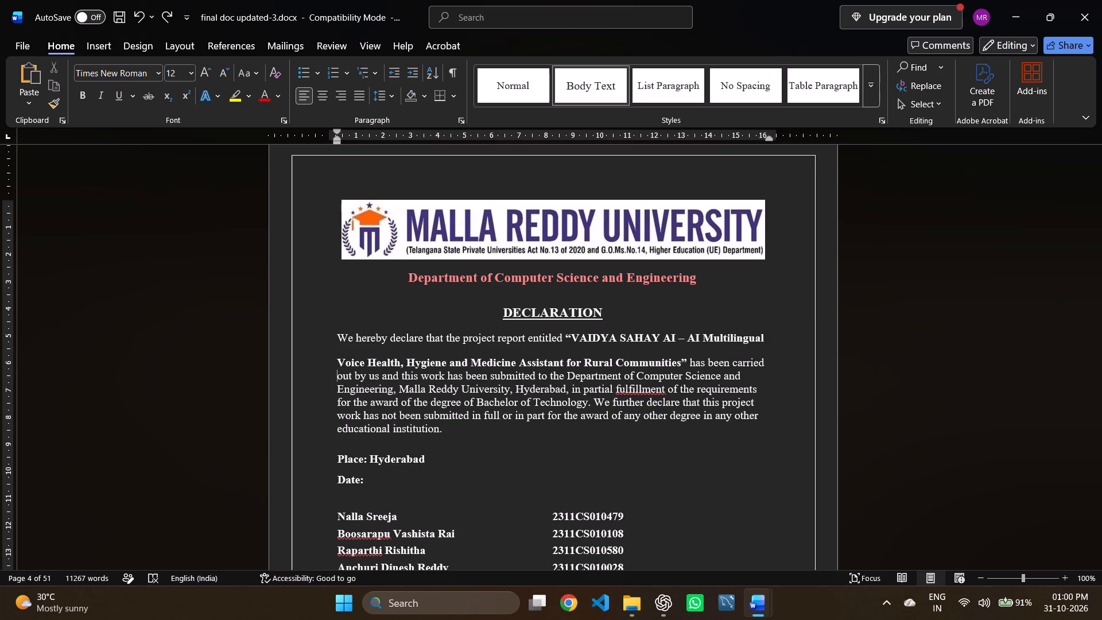
{"action": "key", "text": "ctrl+z"}
{"action": "key", "text": "ctrl+z"}
{"action": "key", "text": "ctrl+z"}
{"action": "key", "text": "ctrl+z"}
{"action": "key", "text": "ctrl+z"}
{"action": "key", "text": "ctrl+z"}
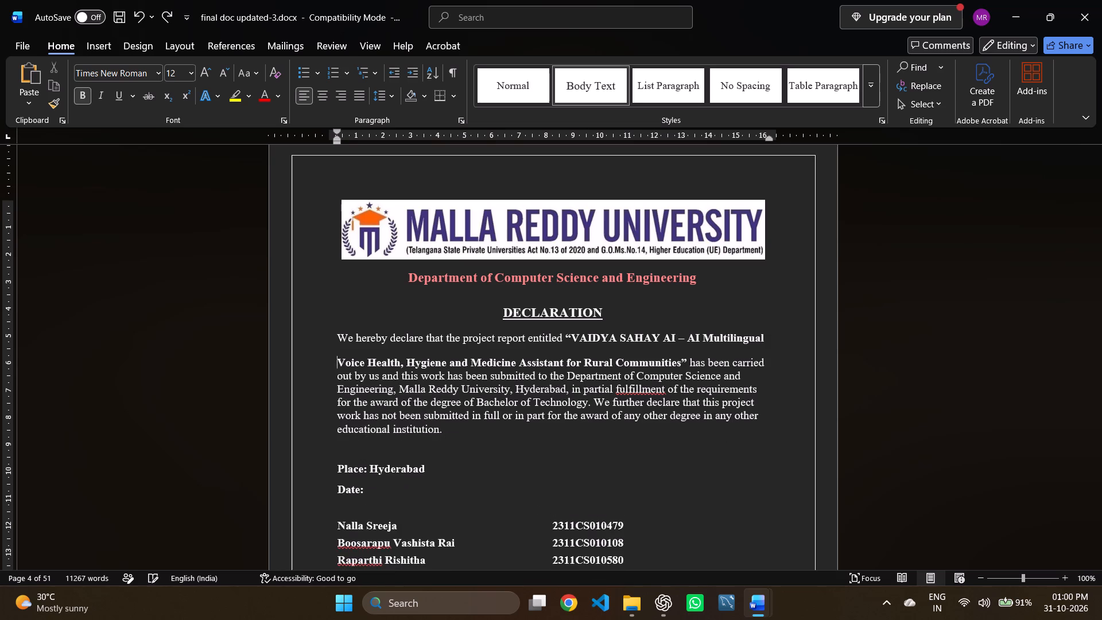
{"action": "key", "text": "ctrl+z"}
{"action": "key", "text": "ctrl+z"}
{"action": "key", "text": "ctrl+z"}
{"action": "key", "text": "ctrl+z"}
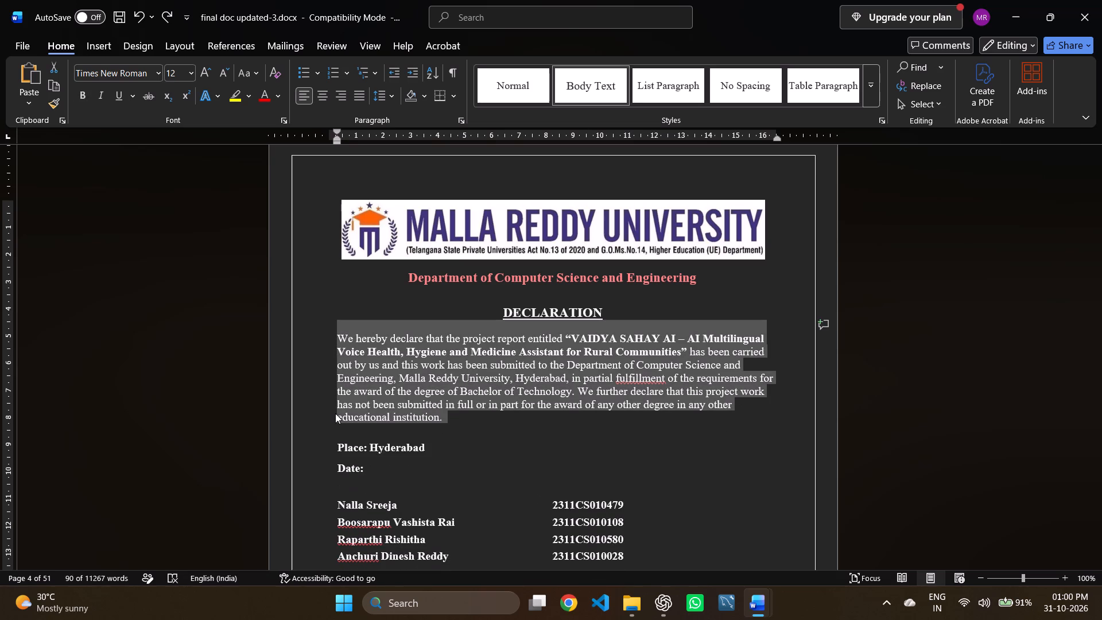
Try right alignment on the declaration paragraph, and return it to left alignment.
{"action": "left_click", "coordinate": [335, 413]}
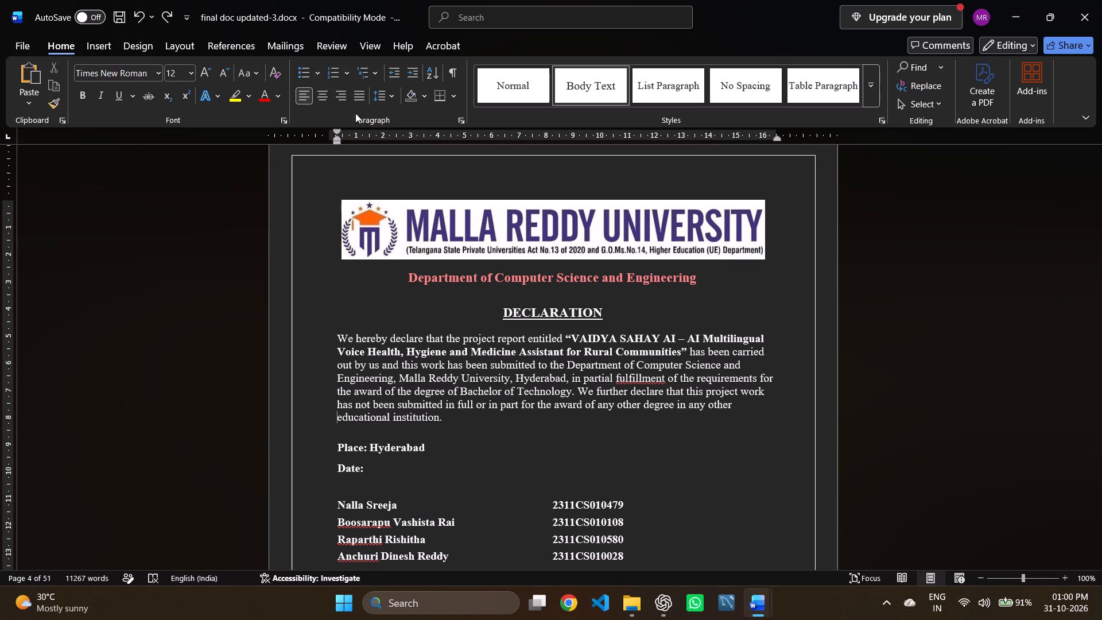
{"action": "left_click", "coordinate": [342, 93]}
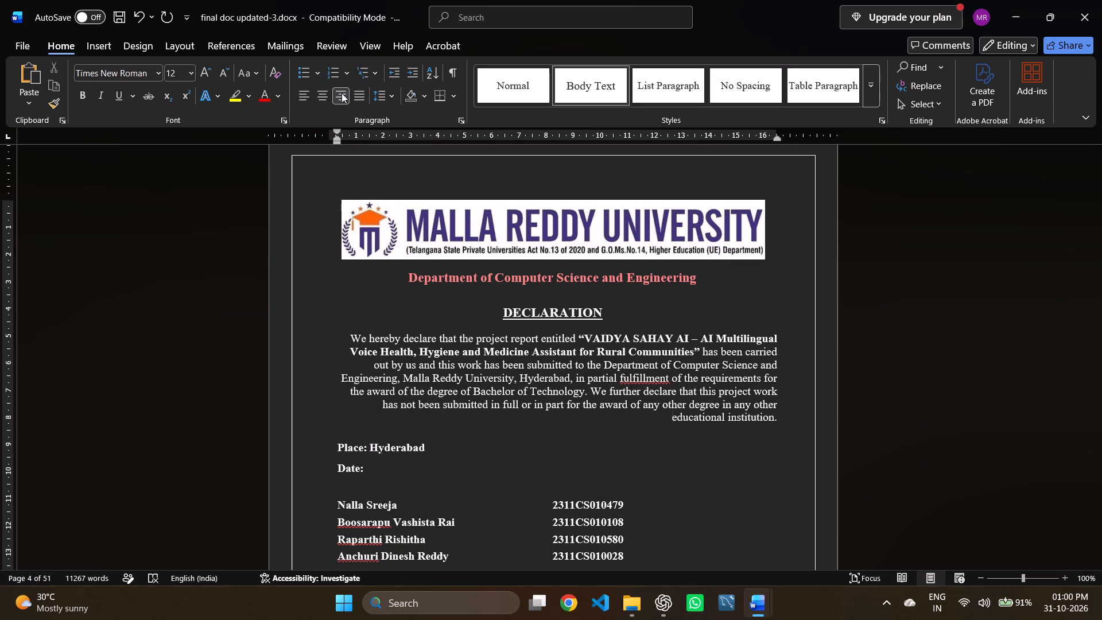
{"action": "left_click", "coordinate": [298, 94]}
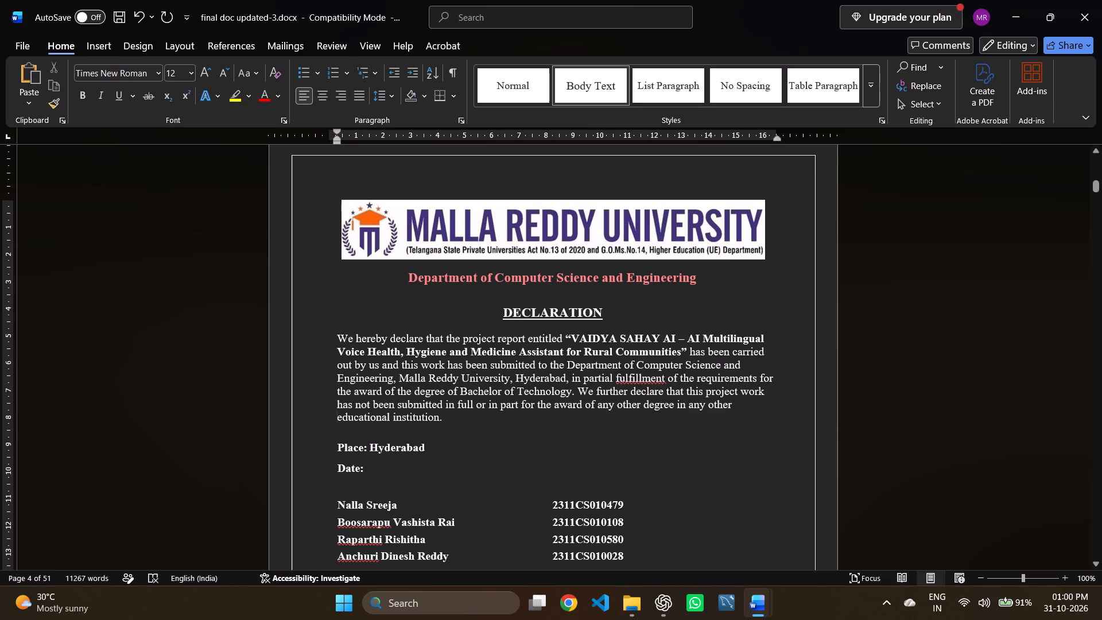
Try right, centred and left alignment on the whole declaration paragraph, and settle on justified.
{"action": "left_click_drag", "start_coordinate": [453, 416], "coordinate": [364, 358]}
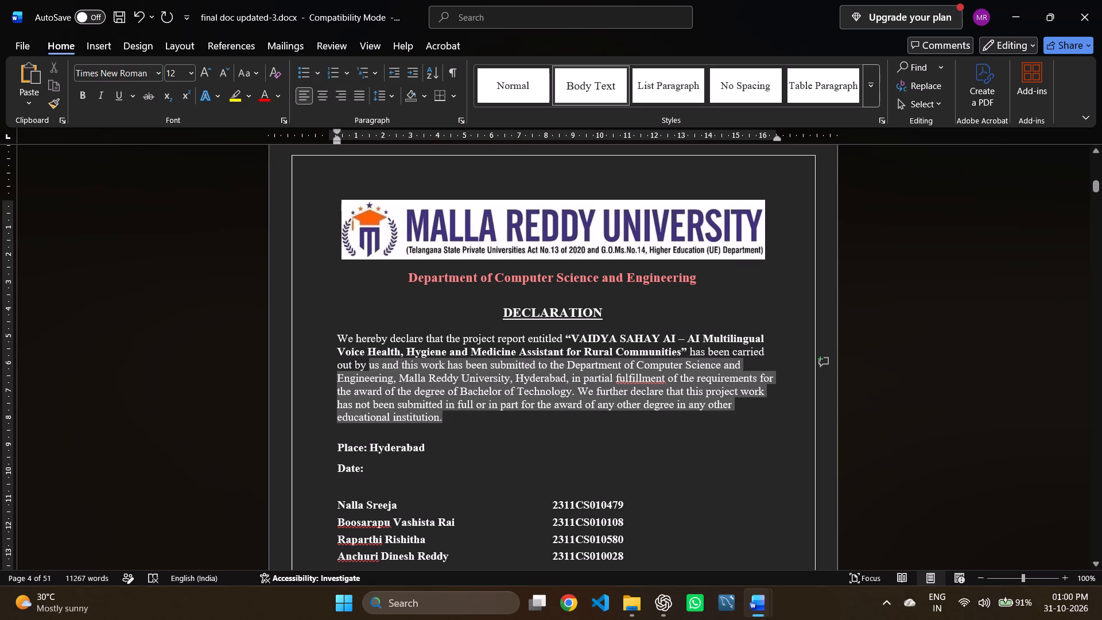
{"action": "left_click_drag", "start_coordinate": [364, 358], "coordinate": [346, 342]}
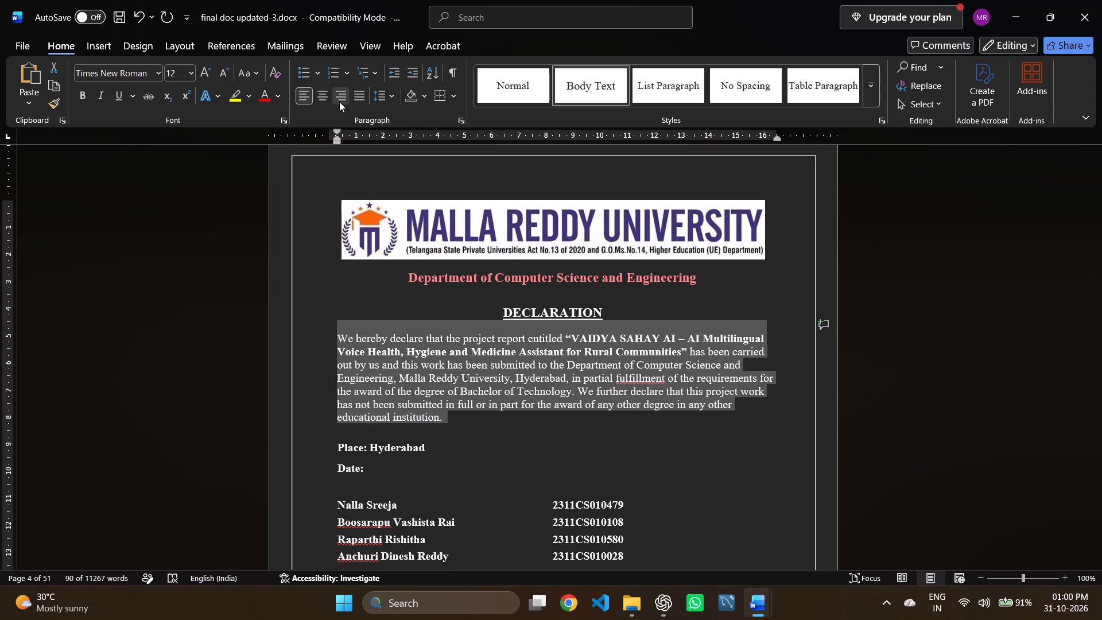
{"action": "left_click", "coordinate": [339, 102]}
{"action": "left_click", "coordinate": [314, 98]}
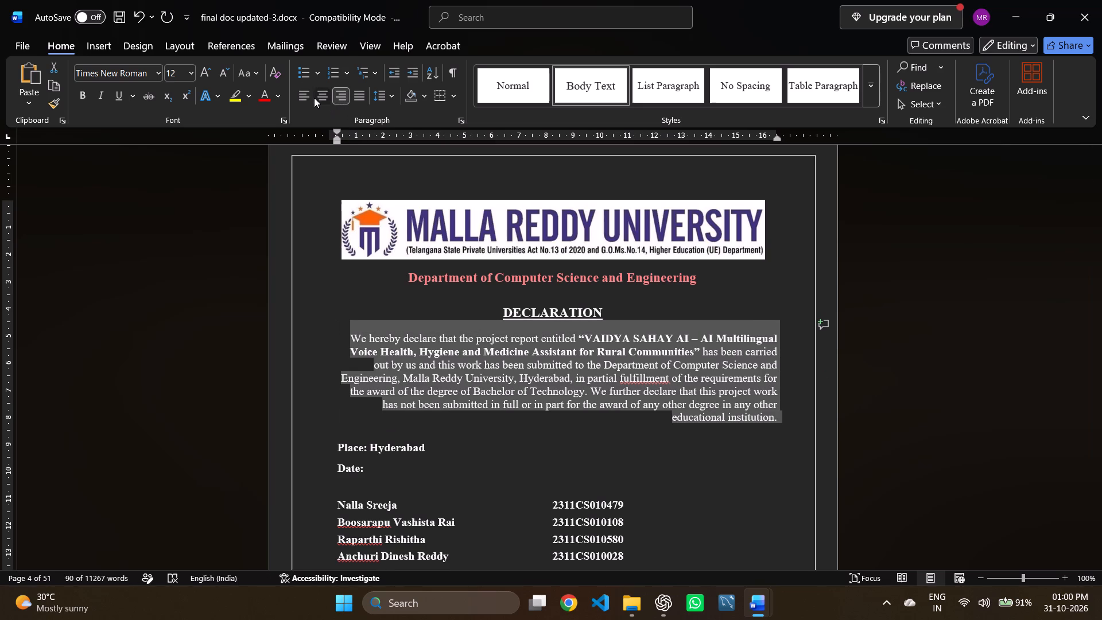
{"action": "left_click", "coordinate": [290, 94]}
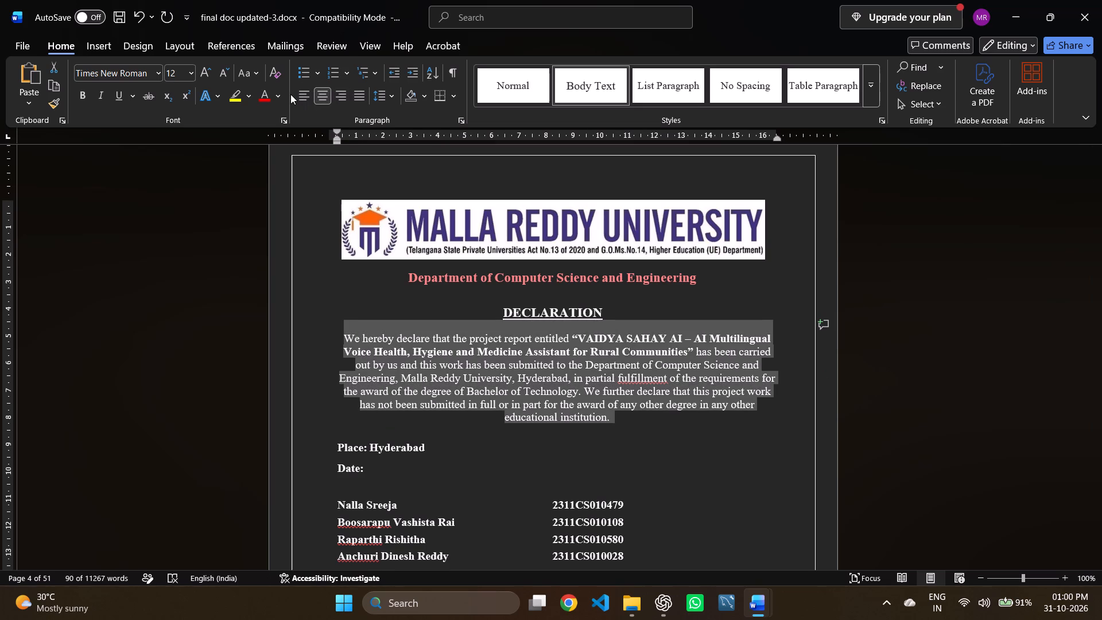
{"action": "left_click", "coordinate": [301, 94]}
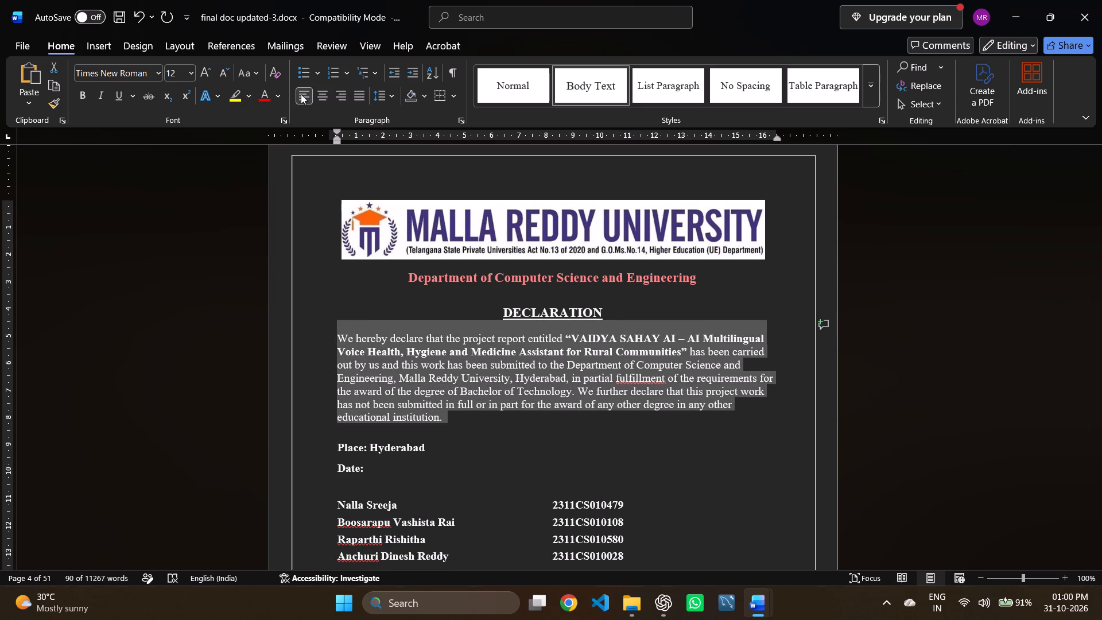
{"action": "left_click", "coordinate": [301, 94]}
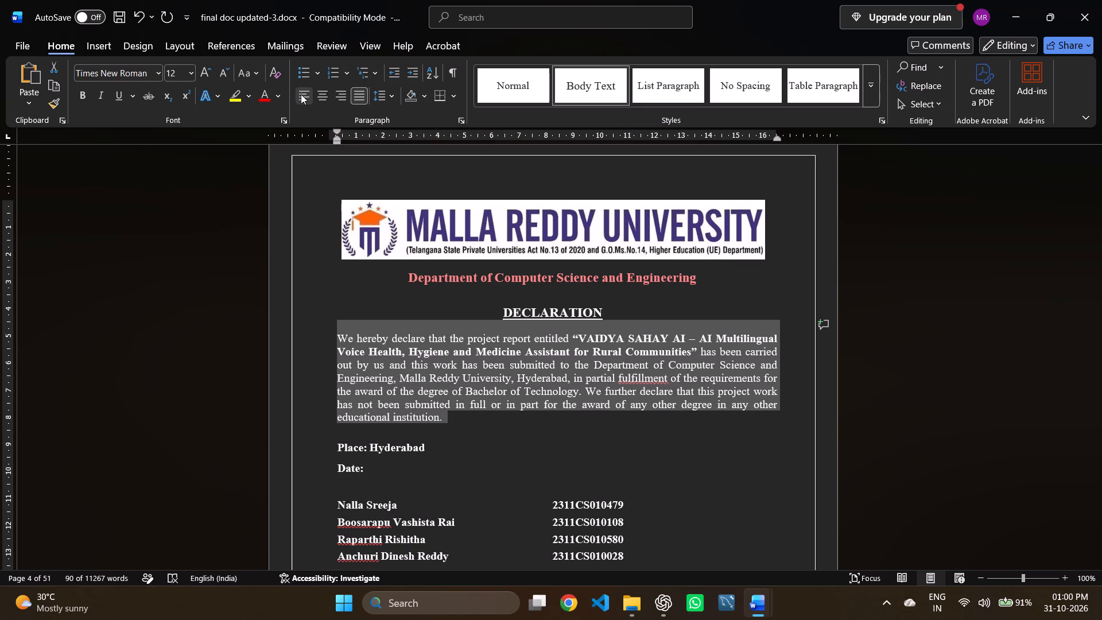
{"action": "left_click", "coordinate": [608, 444]}
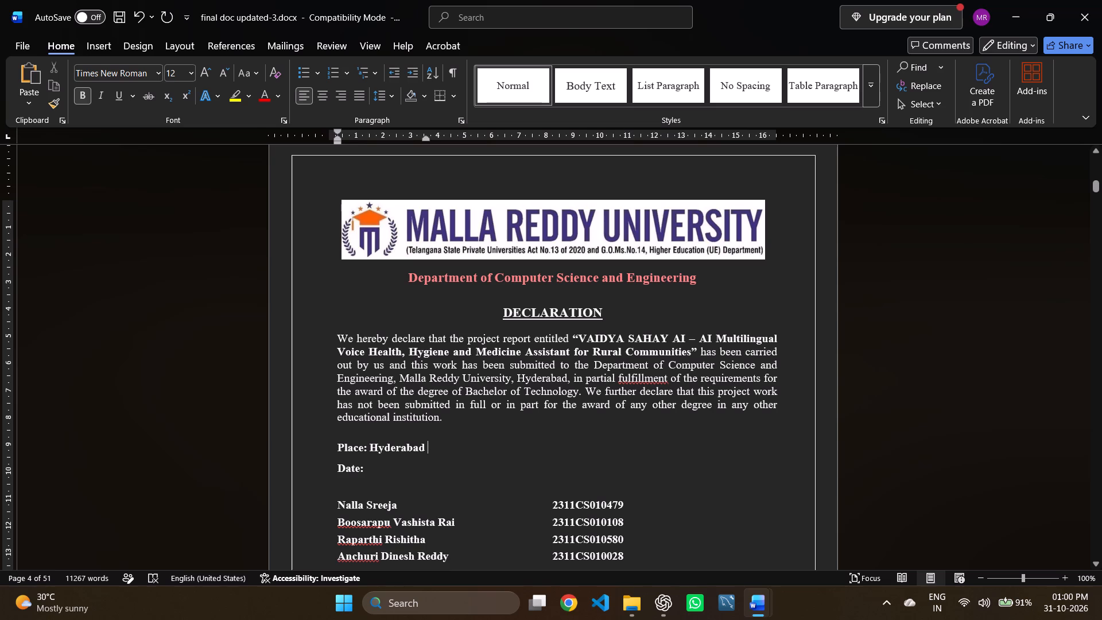
Split the declaration paragraph before "Voice Health".
{"action": "left_click", "coordinate": [781, 337]}
{"action": "key", "text": "Return"}
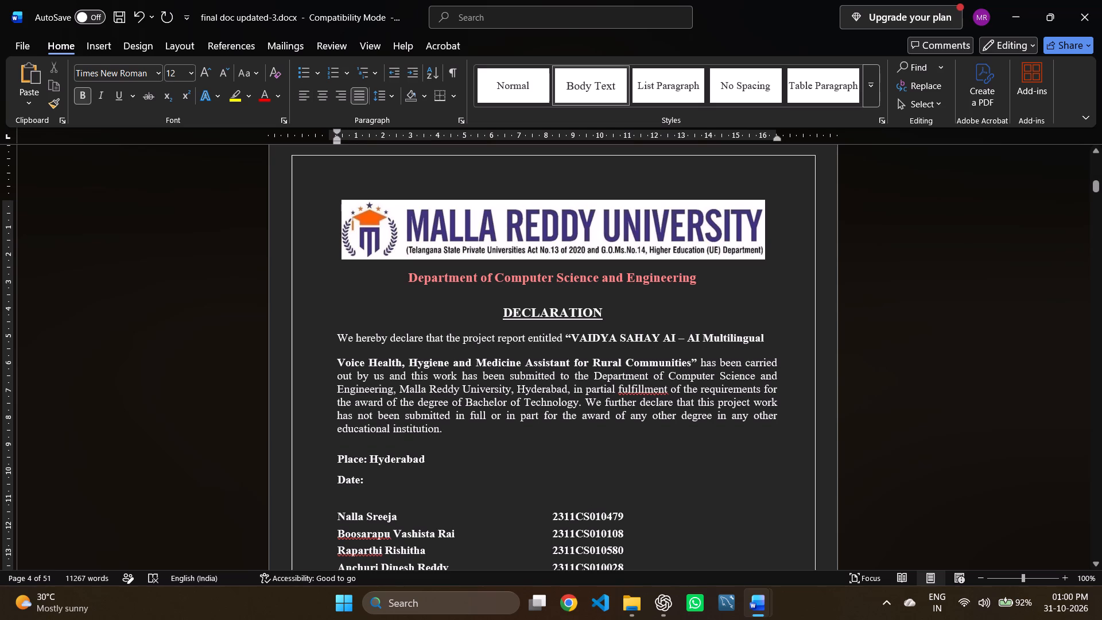
Split the rest of the declaration text into one paragraph per line, from before "out by us" through before "educational institution.".
{"action": "key", "text": "Return"}
{"action": "key", "text": "BackSpace"}
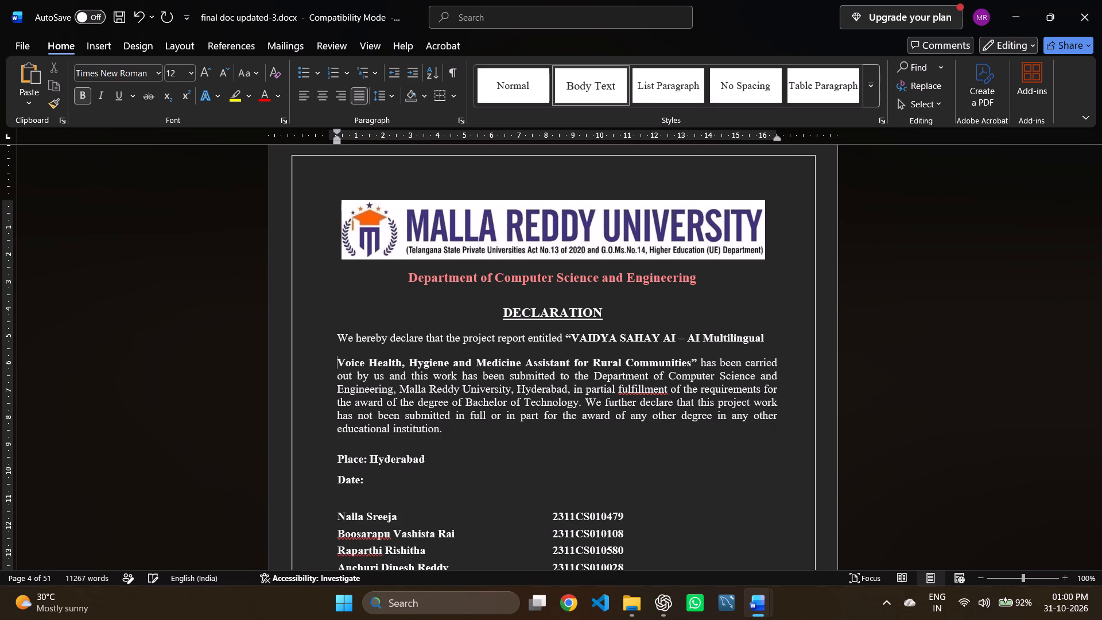
{"action": "key", "text": "Down"}
{"action": "key", "text": "Return"}
{"action": "key", "text": "Down"}
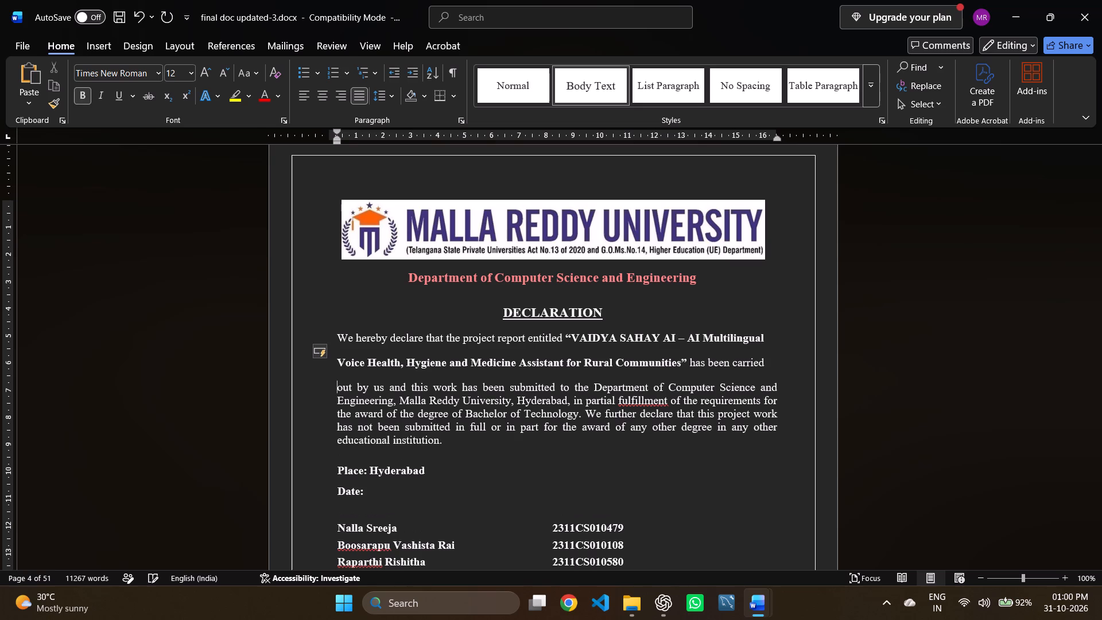
{"action": "key", "text": "Return"}
{"action": "key", "text": "Down"}
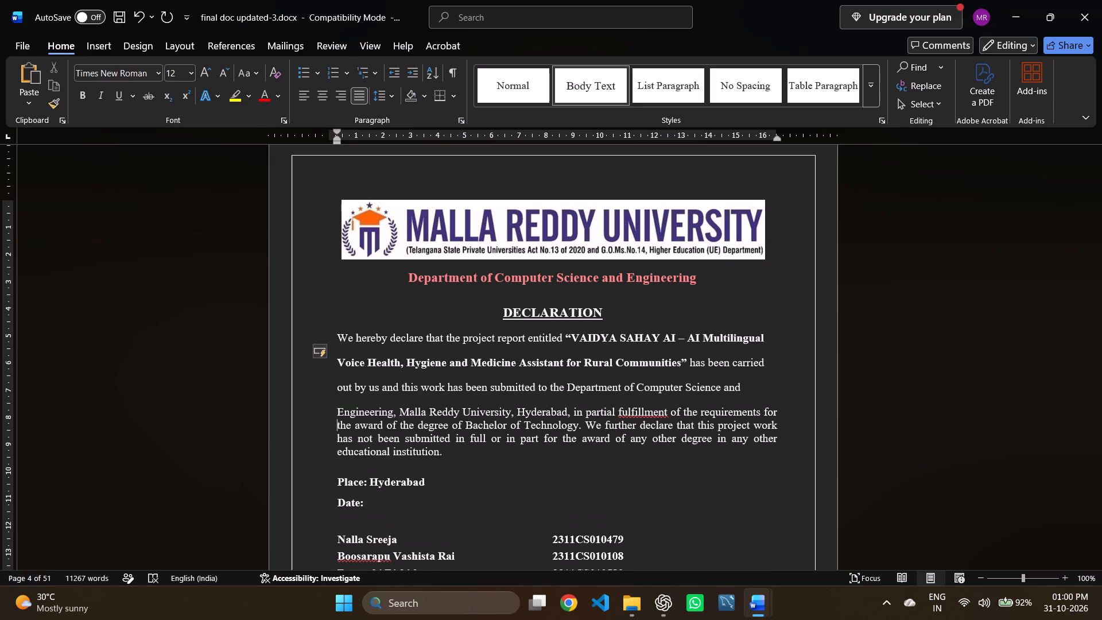
{"action": "key", "text": "Return"}
{"action": "key", "text": "Down"}
{"action": "key", "text": "Return"}
{"action": "key", "text": "Down"}
{"action": "key", "text": "Return"}
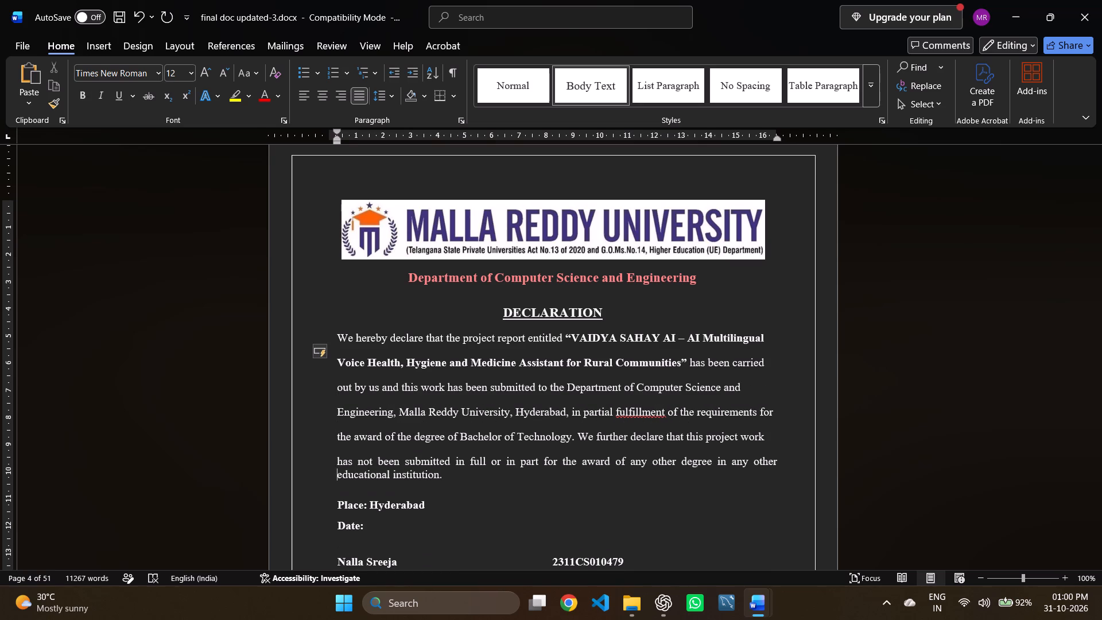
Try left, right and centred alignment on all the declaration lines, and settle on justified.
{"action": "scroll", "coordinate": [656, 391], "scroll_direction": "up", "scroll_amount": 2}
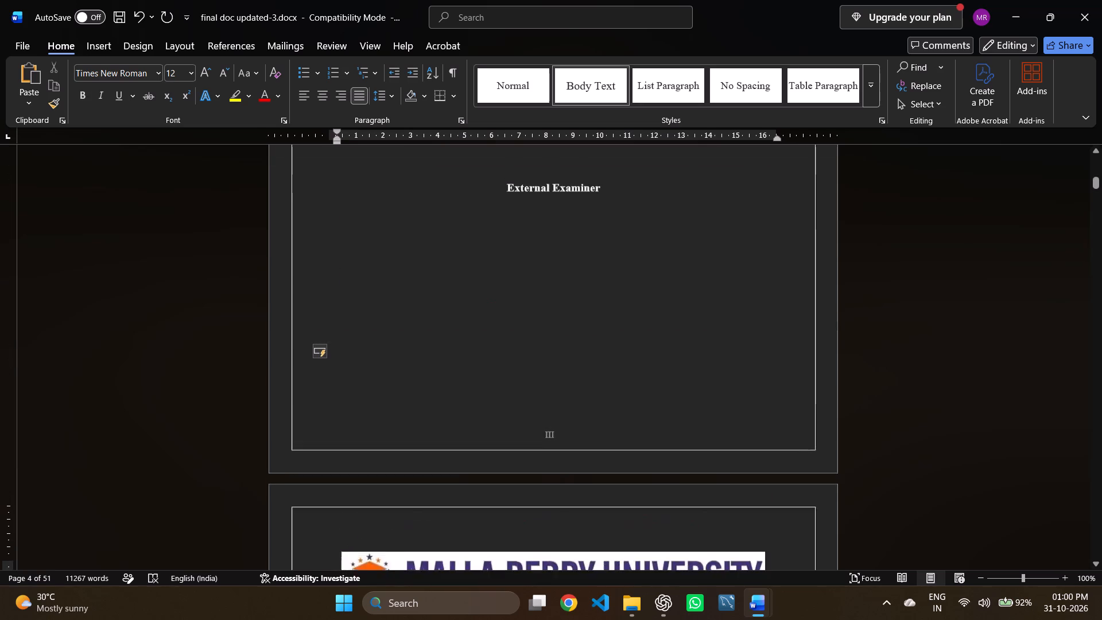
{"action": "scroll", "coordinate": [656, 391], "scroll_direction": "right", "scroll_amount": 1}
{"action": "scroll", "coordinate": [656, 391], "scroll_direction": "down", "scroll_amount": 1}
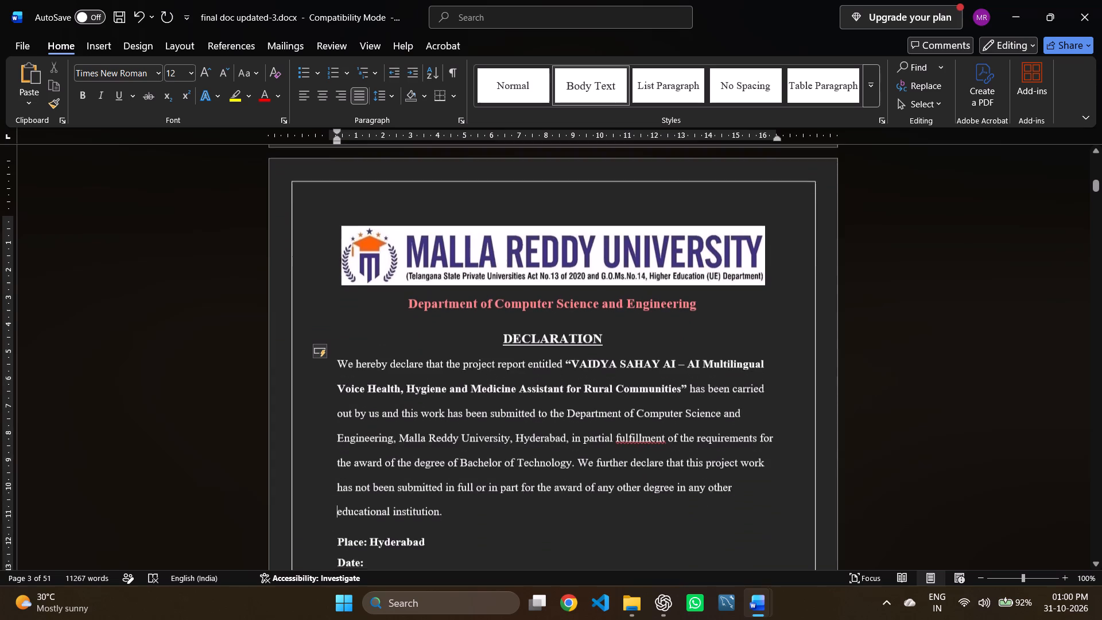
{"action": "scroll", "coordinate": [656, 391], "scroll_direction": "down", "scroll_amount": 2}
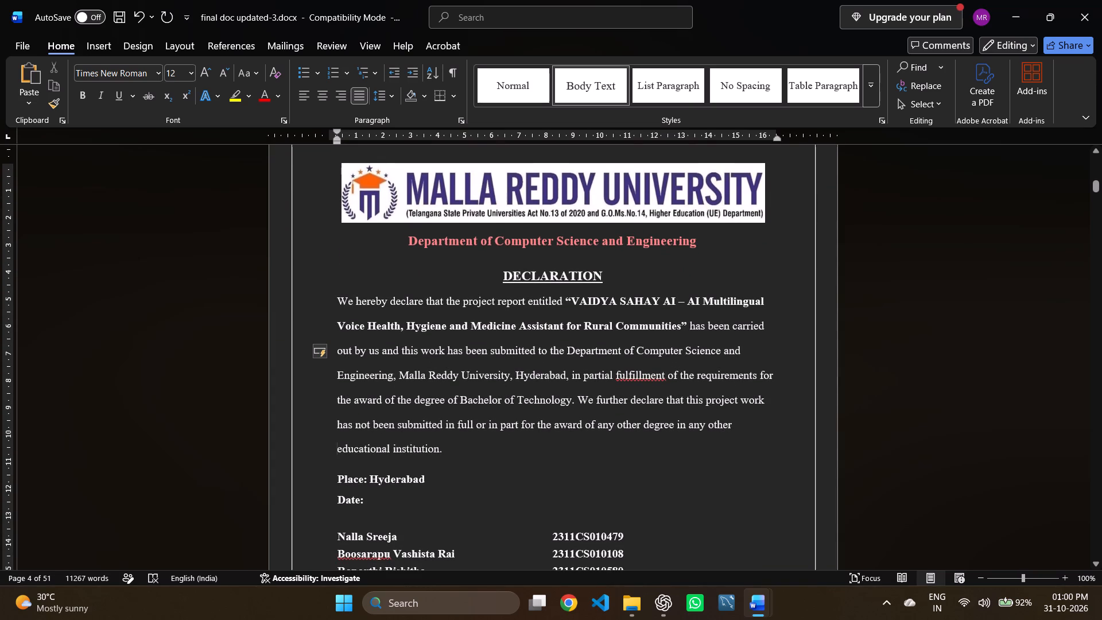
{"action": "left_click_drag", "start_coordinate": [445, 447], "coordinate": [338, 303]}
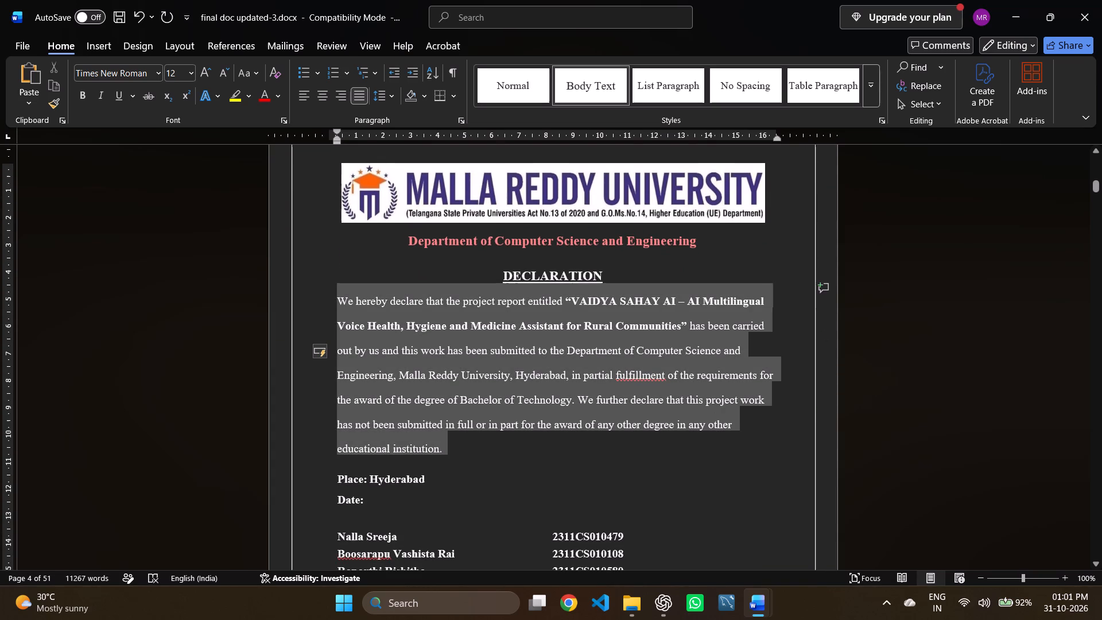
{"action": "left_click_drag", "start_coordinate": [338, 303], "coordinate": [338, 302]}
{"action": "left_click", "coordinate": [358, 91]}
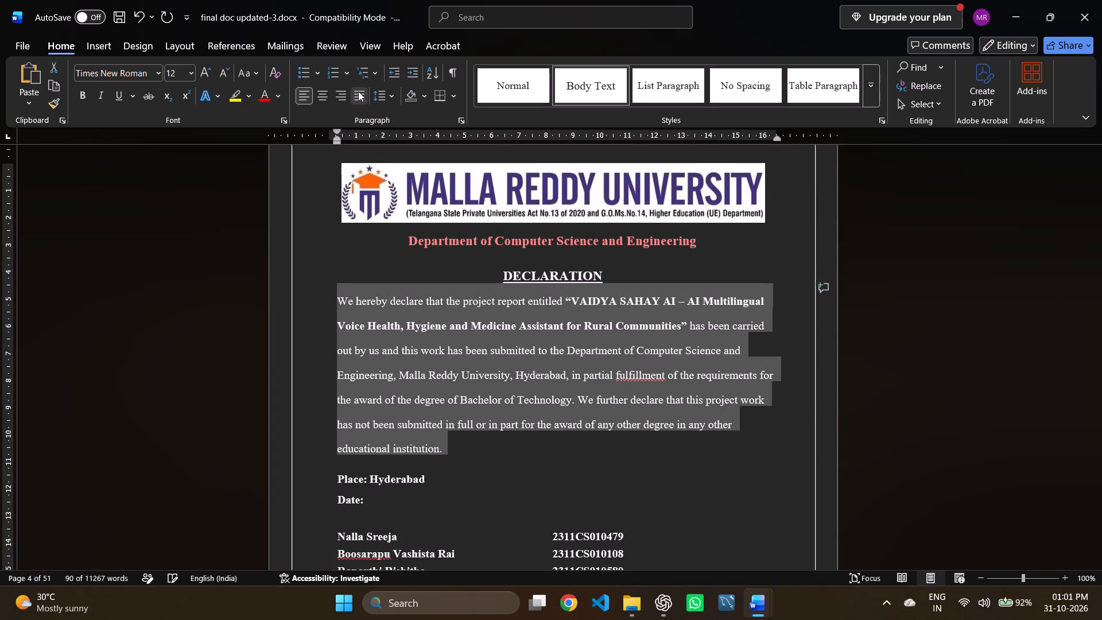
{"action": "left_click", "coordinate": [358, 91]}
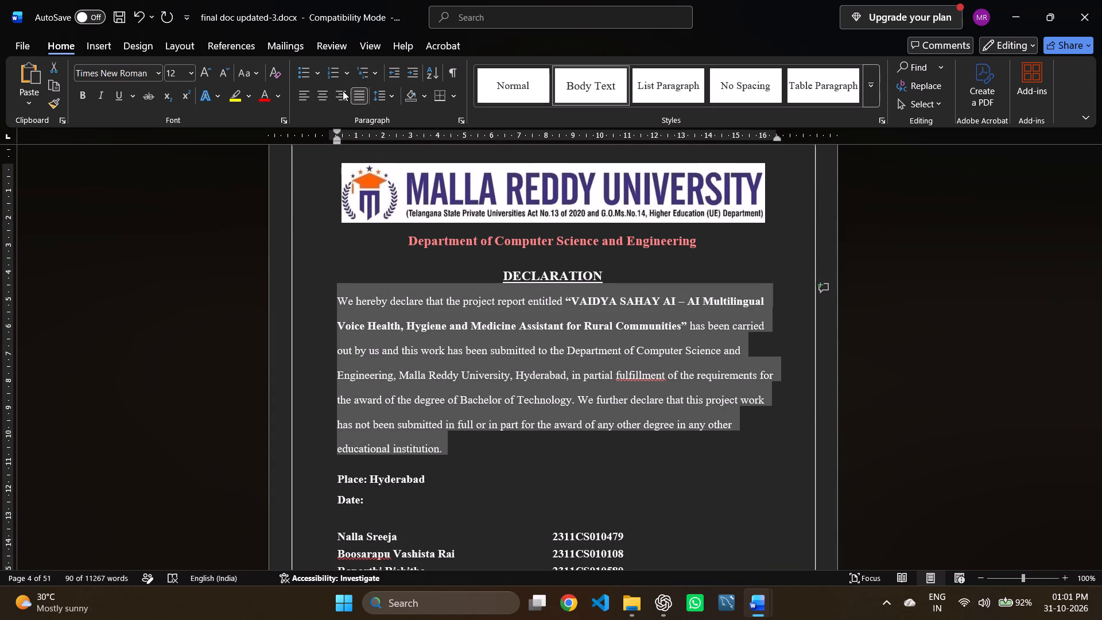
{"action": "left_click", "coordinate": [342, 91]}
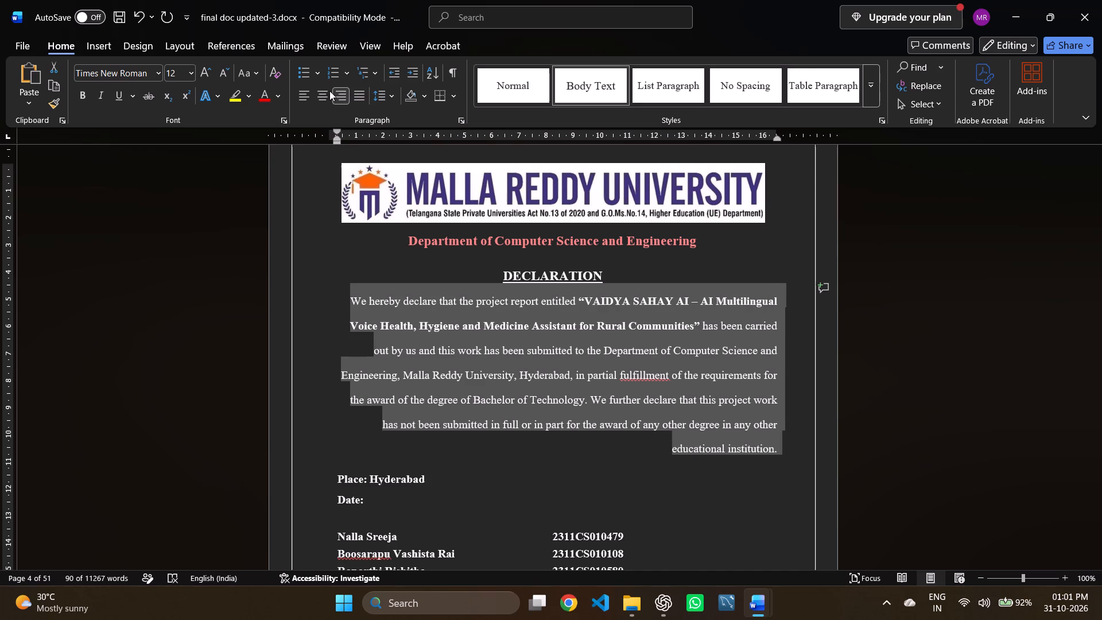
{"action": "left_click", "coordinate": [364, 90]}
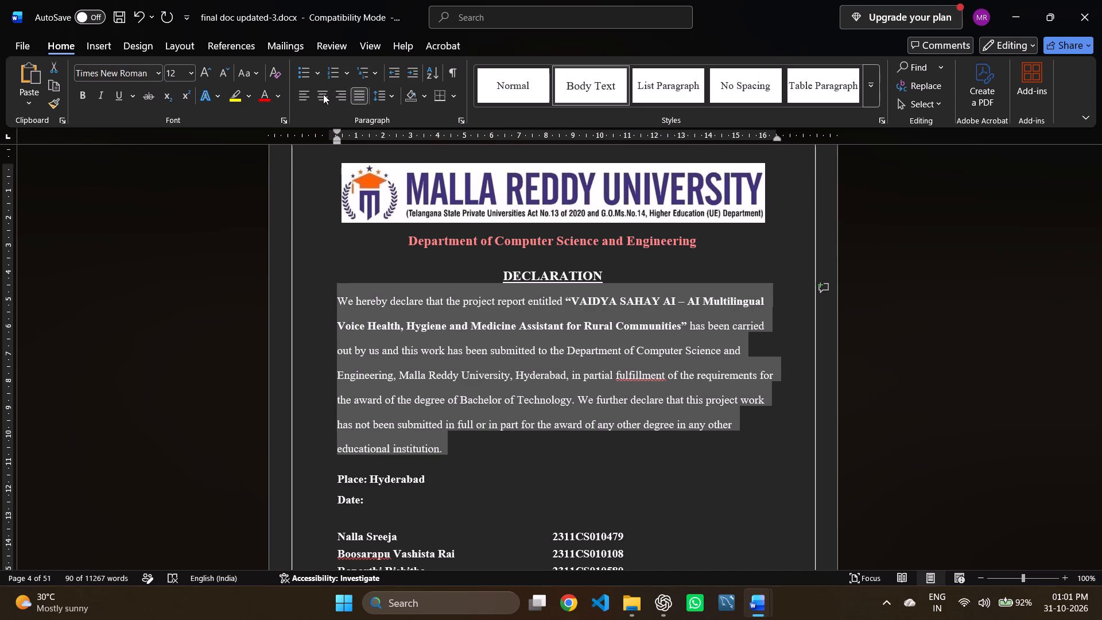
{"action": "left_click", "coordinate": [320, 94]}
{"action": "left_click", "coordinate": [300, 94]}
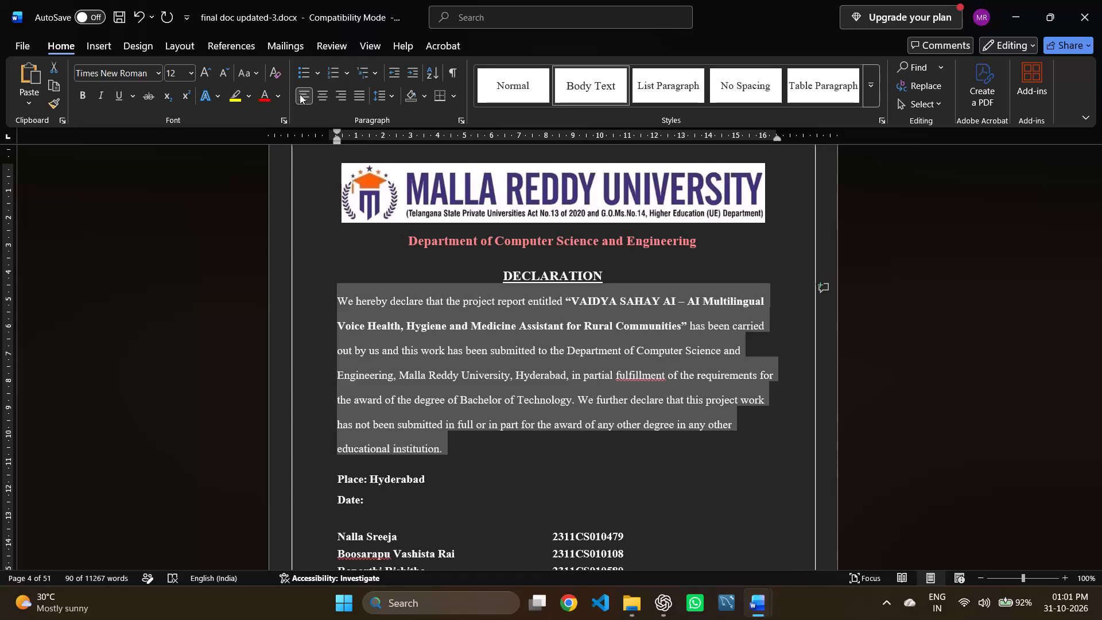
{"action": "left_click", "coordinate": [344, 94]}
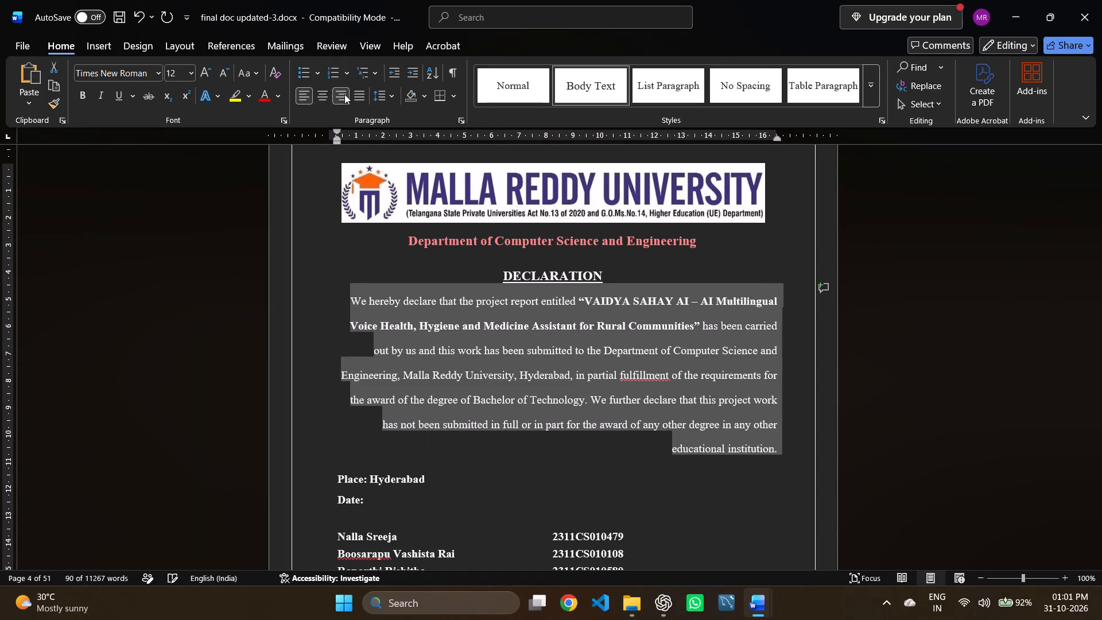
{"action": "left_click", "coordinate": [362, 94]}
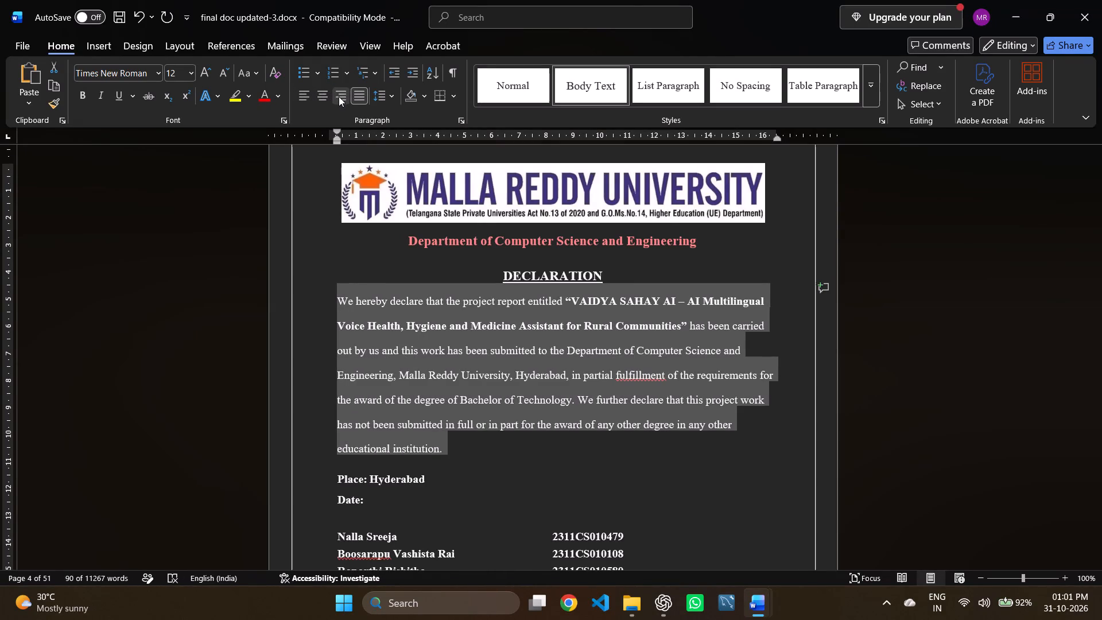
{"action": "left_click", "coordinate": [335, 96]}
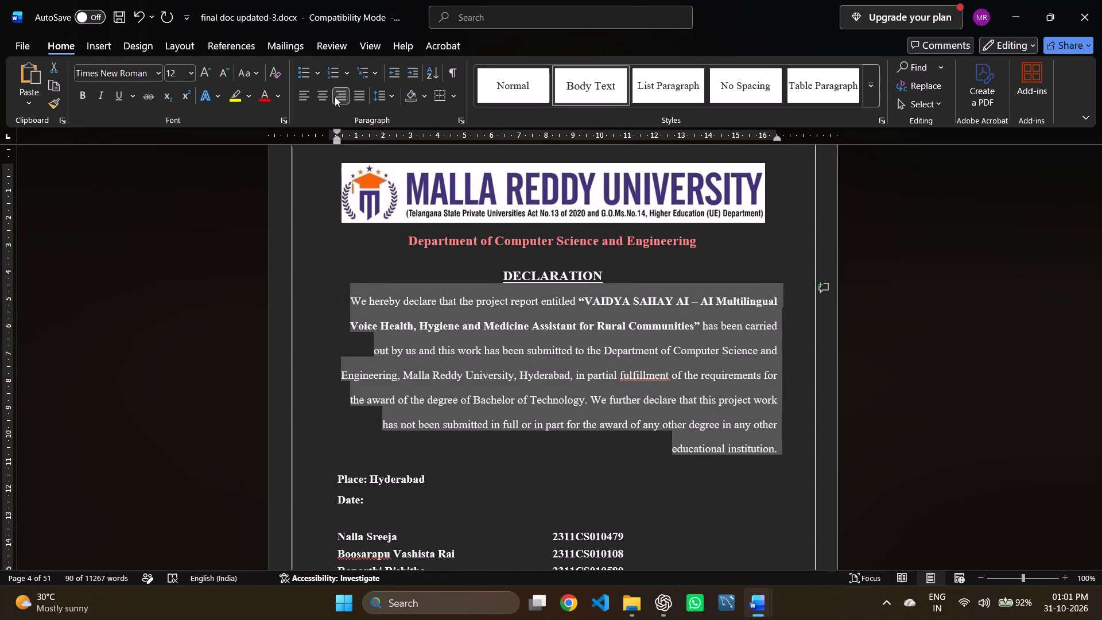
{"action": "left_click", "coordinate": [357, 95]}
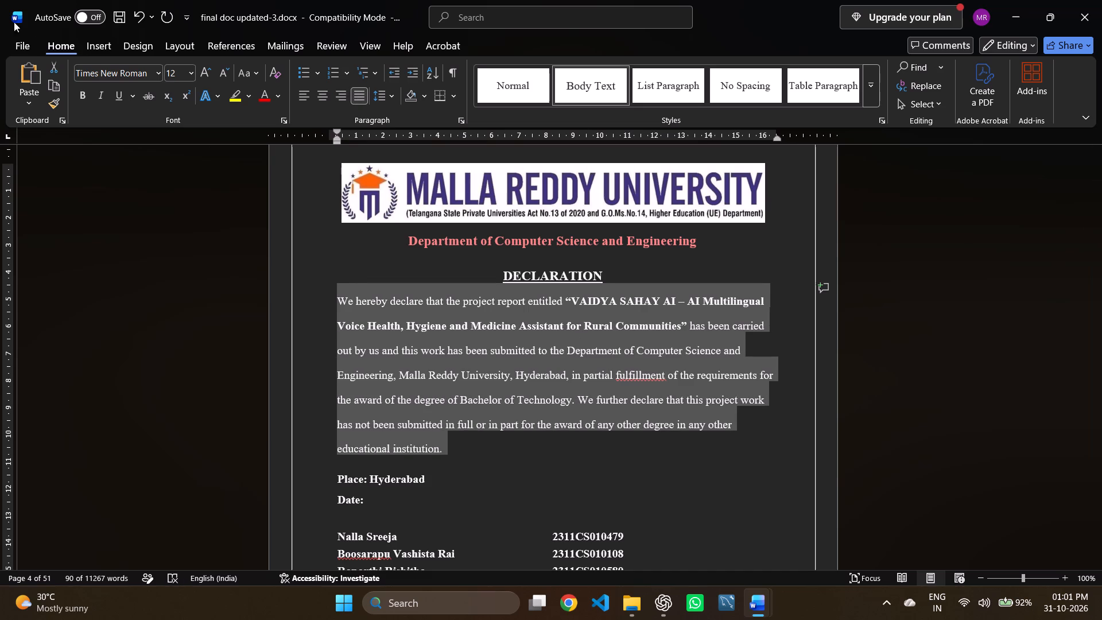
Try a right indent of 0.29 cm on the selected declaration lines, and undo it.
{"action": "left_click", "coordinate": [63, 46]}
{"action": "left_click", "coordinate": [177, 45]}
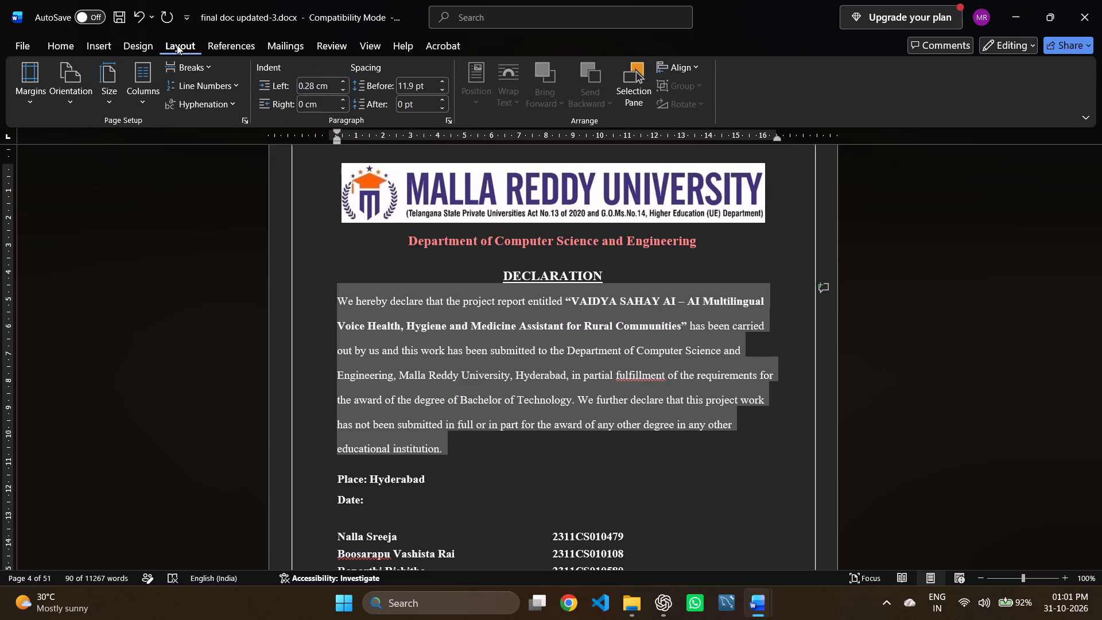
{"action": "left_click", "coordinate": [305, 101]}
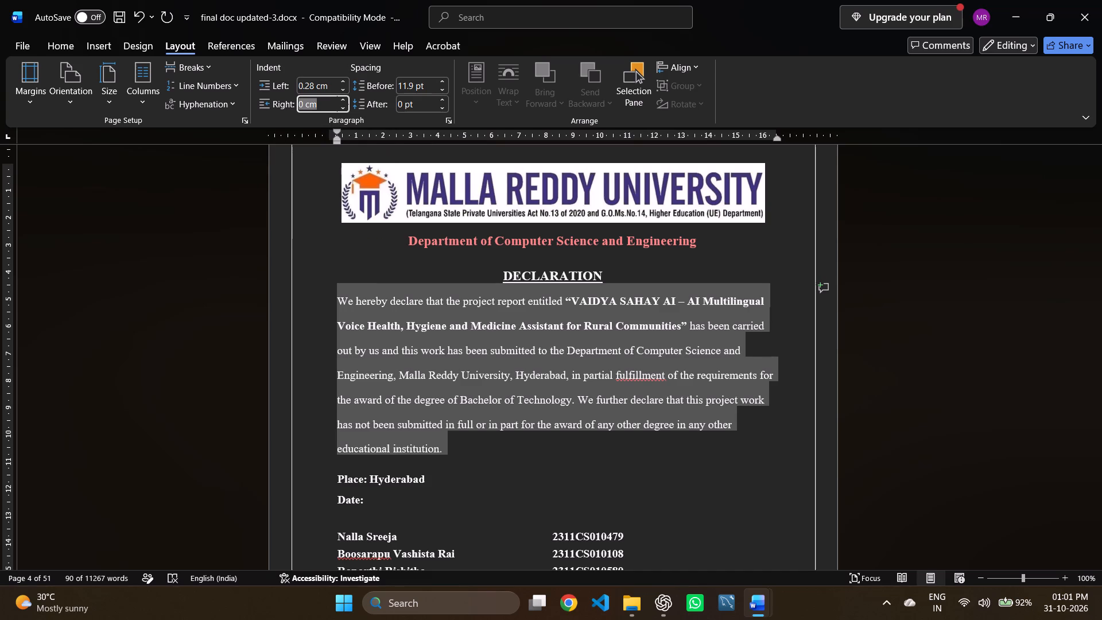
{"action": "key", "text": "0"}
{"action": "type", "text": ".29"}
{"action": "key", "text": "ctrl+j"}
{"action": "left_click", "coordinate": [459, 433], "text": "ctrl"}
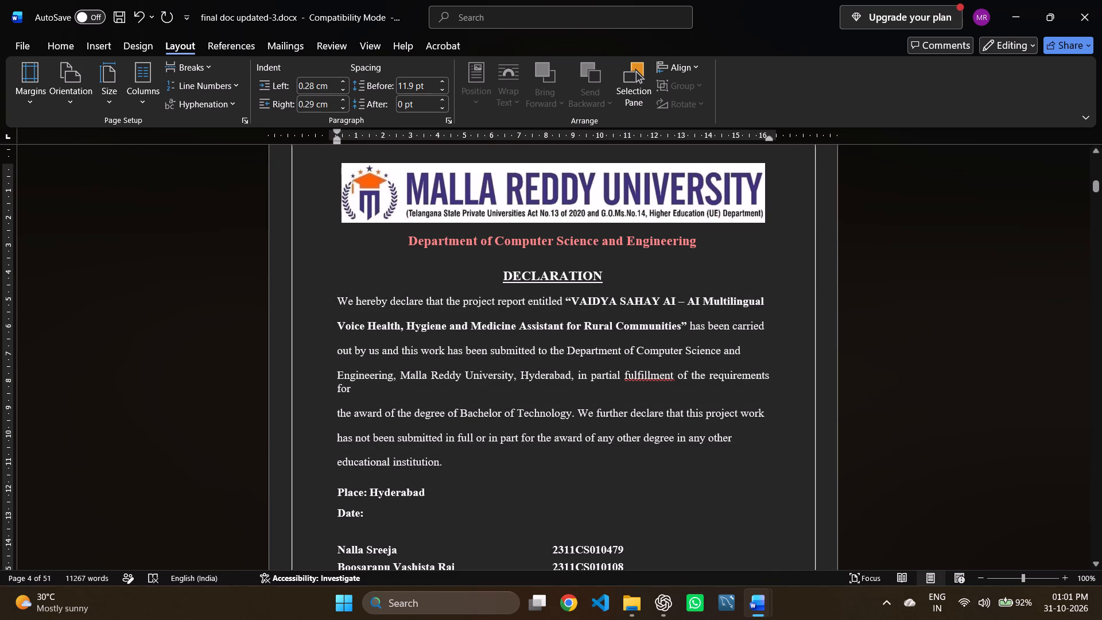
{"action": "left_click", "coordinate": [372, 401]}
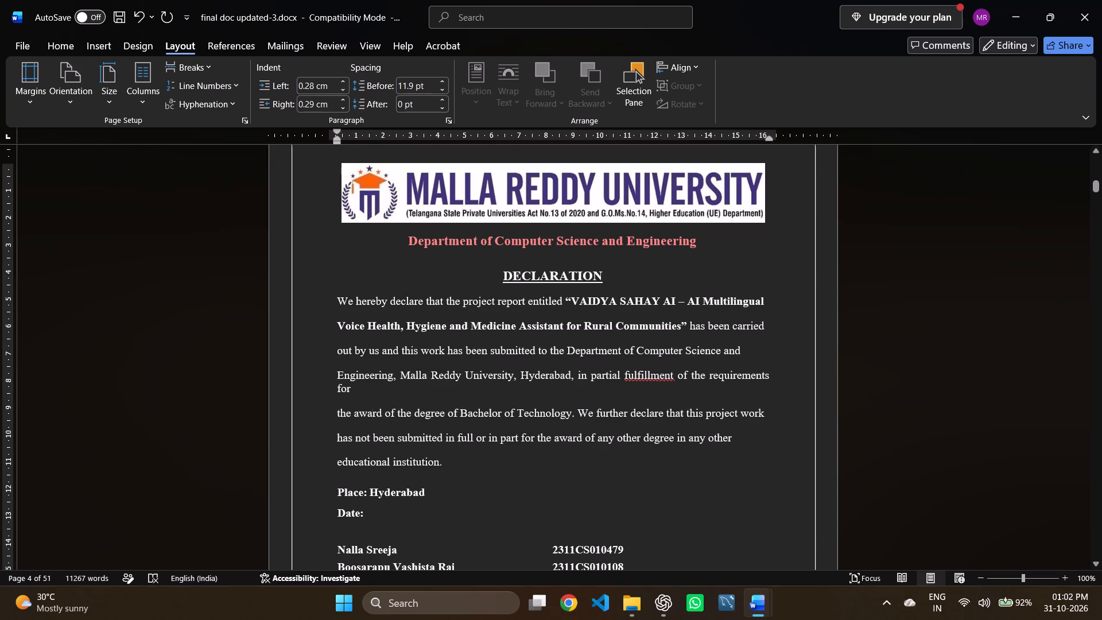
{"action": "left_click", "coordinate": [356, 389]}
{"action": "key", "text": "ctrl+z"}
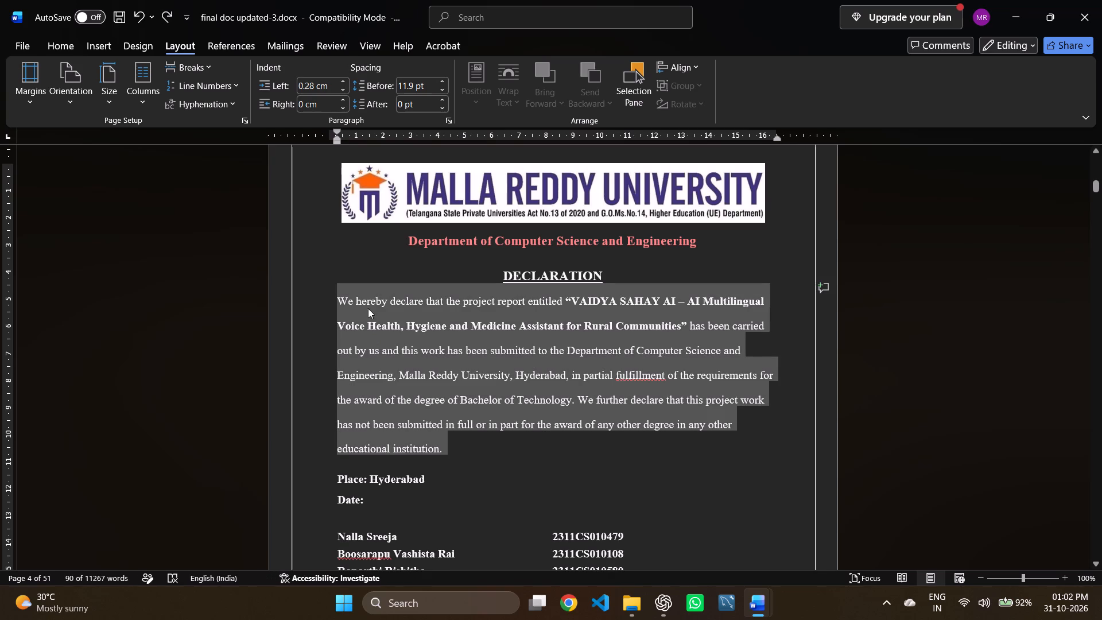
Set the right indent of the selected declaration lines to 0.29 cm.
{"action": "left_click", "coordinate": [305, 103]}
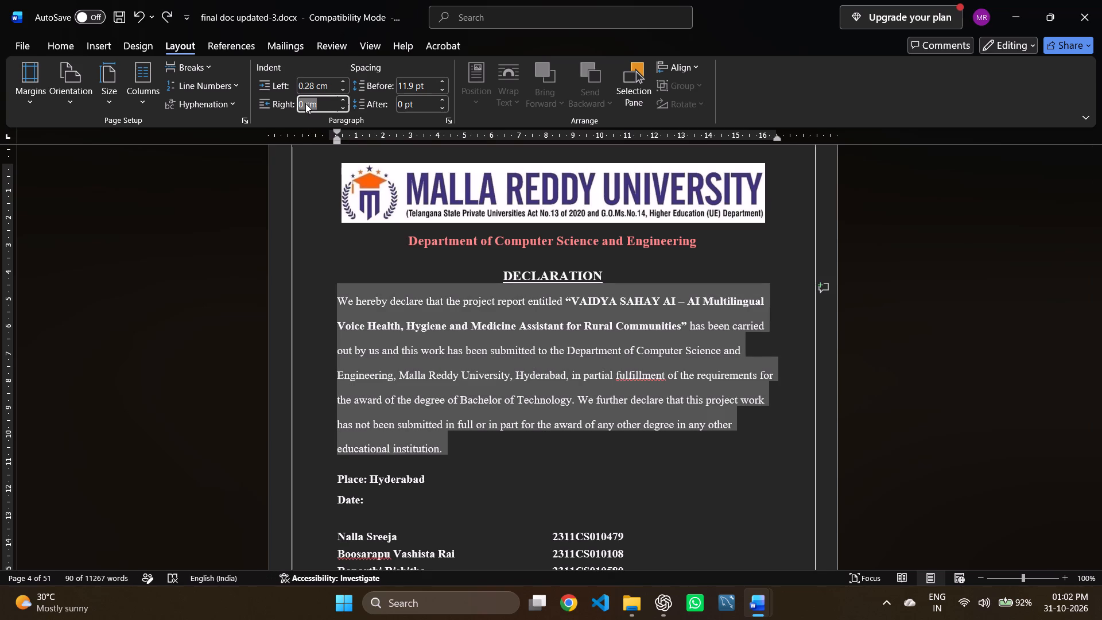
{"action": "left_click", "coordinate": [305, 103]}
{"action": "type", "text": "29"}
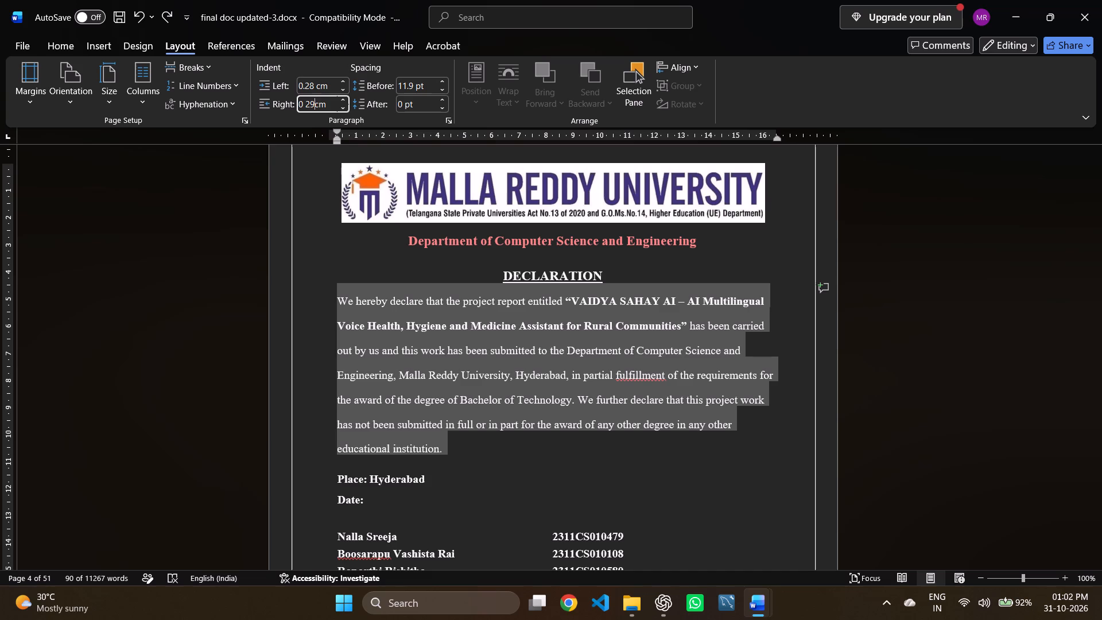
{"action": "left_click", "coordinate": [302, 102]}
{"action": "key", "text": "period"}
{"action": "key", "text": "Right"}
{"action": "key", "text": "BackSpace"}
{"action": "left_click", "coordinate": [476, 437]}
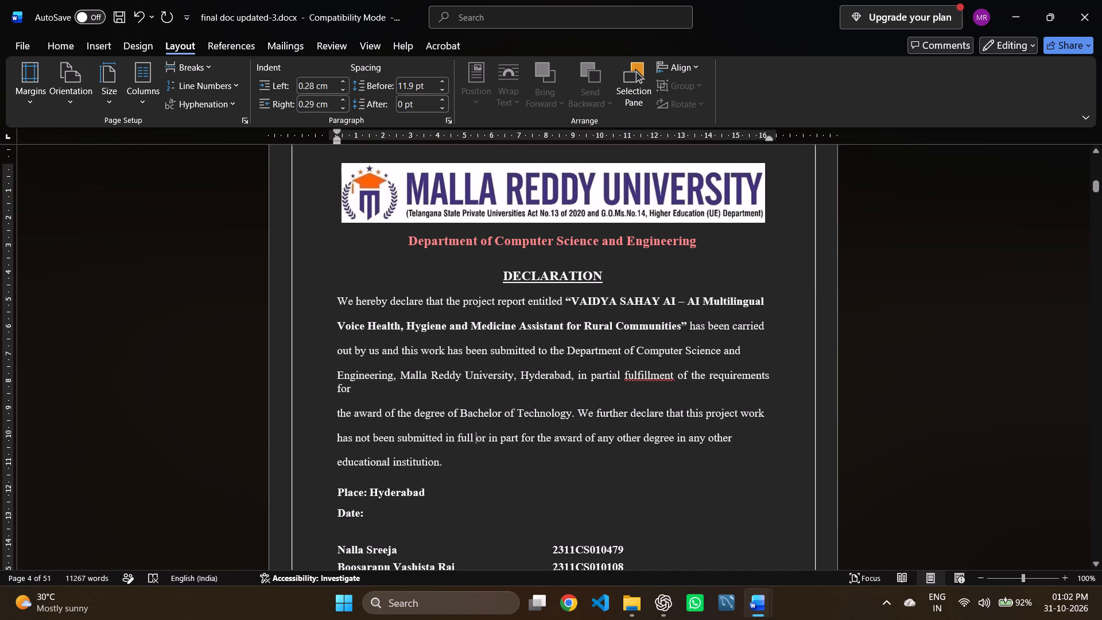
Try right and centred alignment on the last declaration line, "educational institution.", and settle on left alignment.
{"action": "left_click", "coordinate": [469, 452]}
{"action": "left_click", "coordinate": [60, 46]}
{"action": "left_click", "coordinate": [346, 90]}
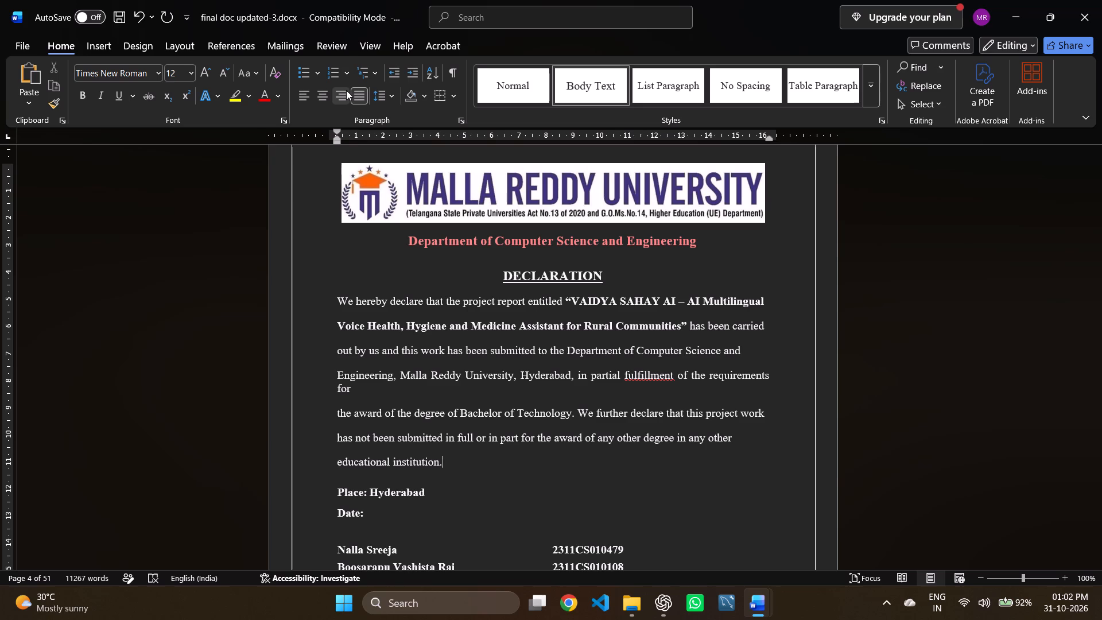
{"action": "left_click", "coordinate": [346, 90]}
{"action": "left_click", "coordinate": [321, 97]}
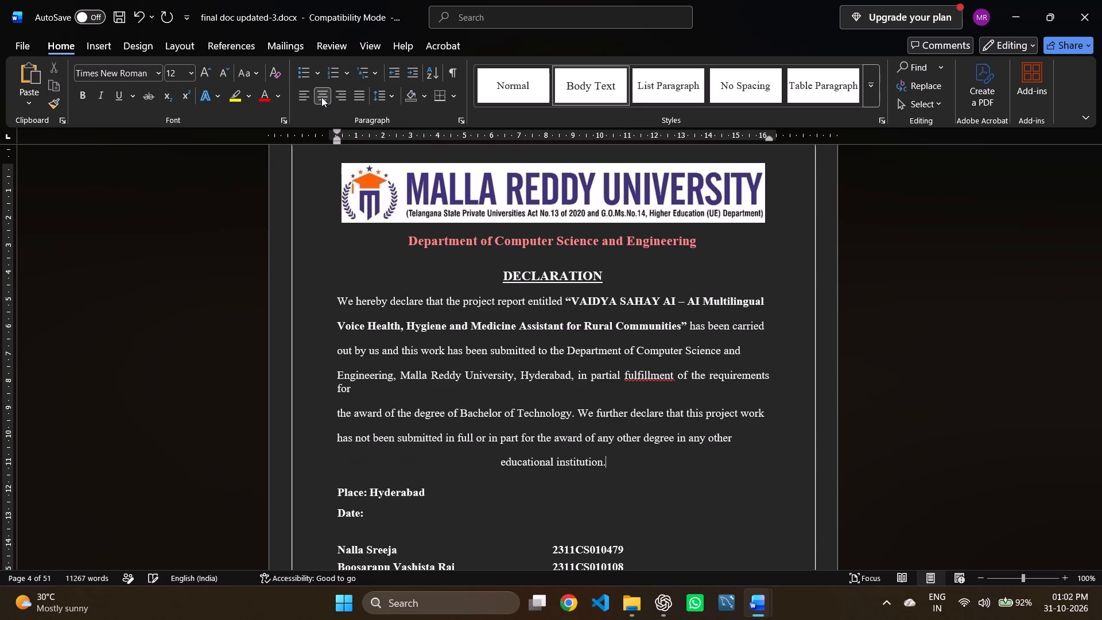
{"action": "left_click", "coordinate": [301, 92]}
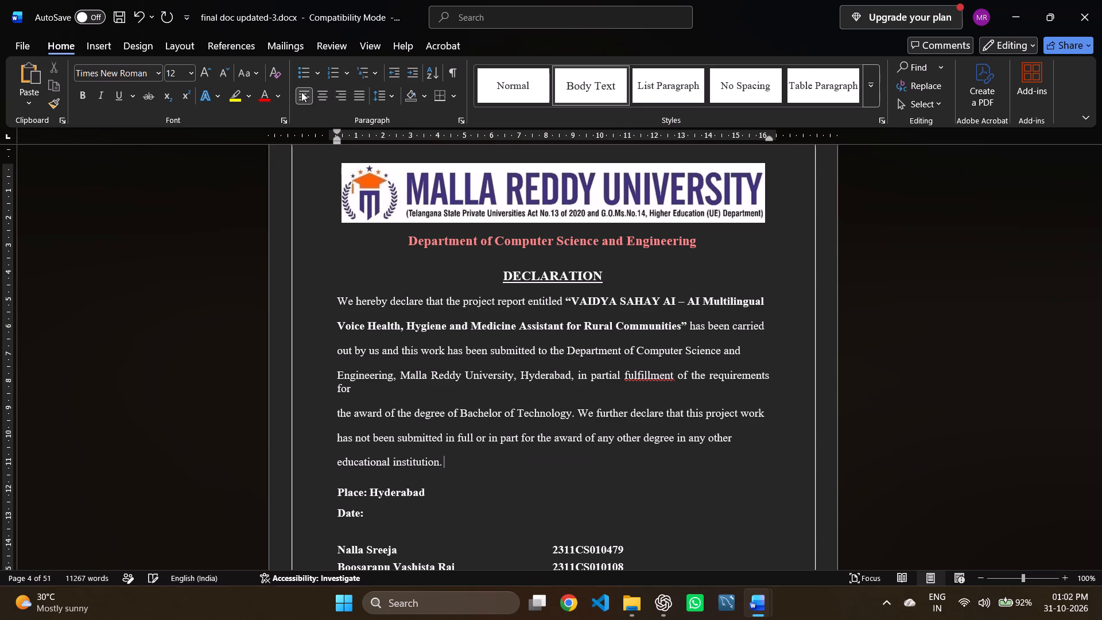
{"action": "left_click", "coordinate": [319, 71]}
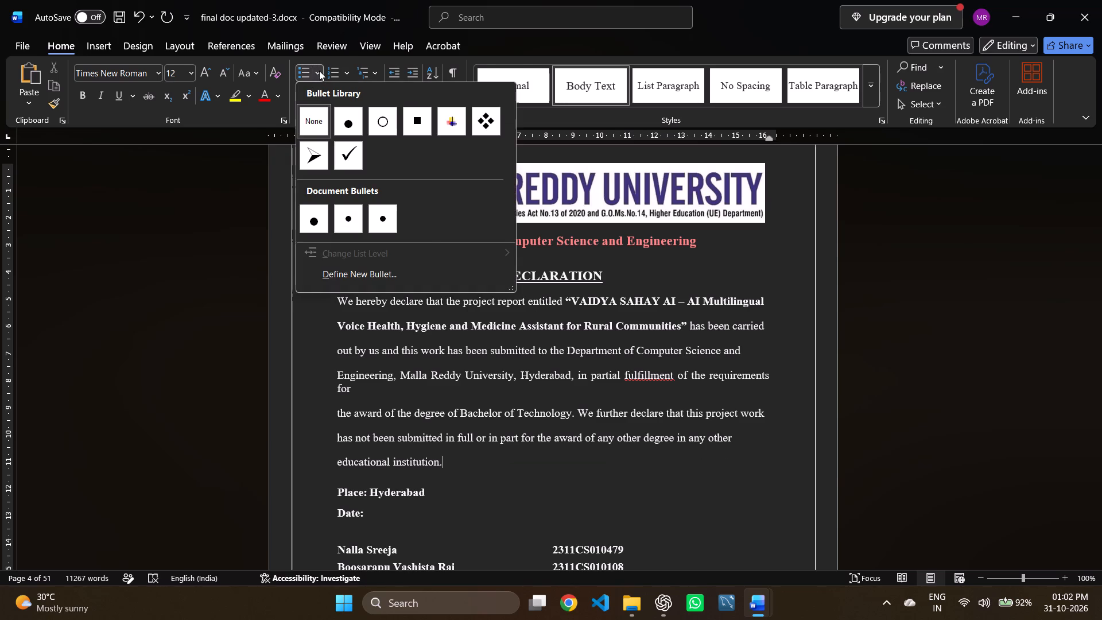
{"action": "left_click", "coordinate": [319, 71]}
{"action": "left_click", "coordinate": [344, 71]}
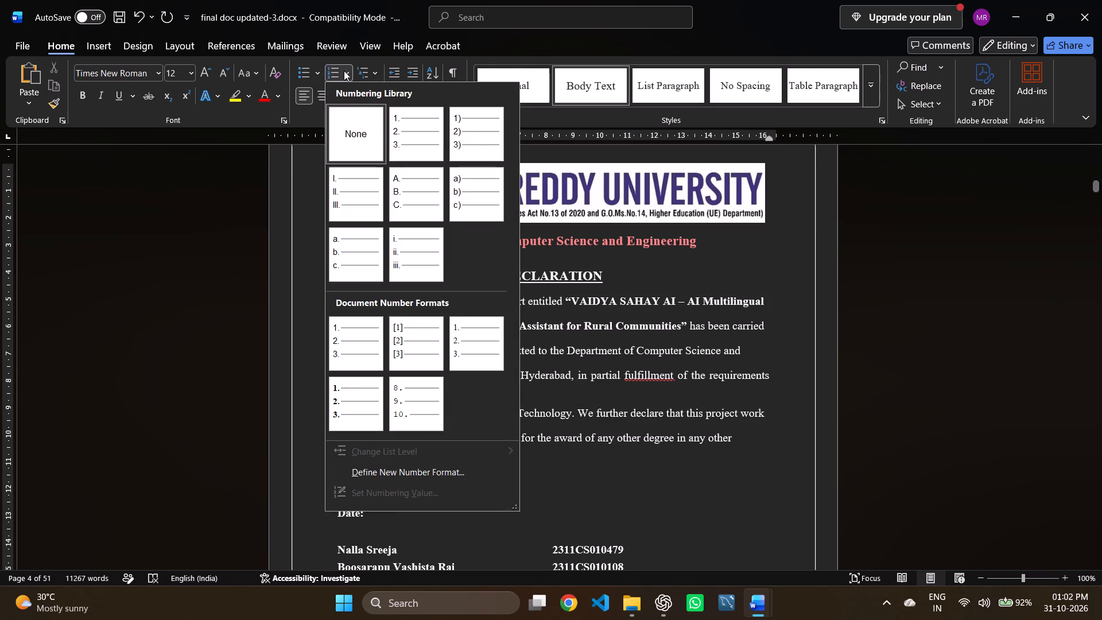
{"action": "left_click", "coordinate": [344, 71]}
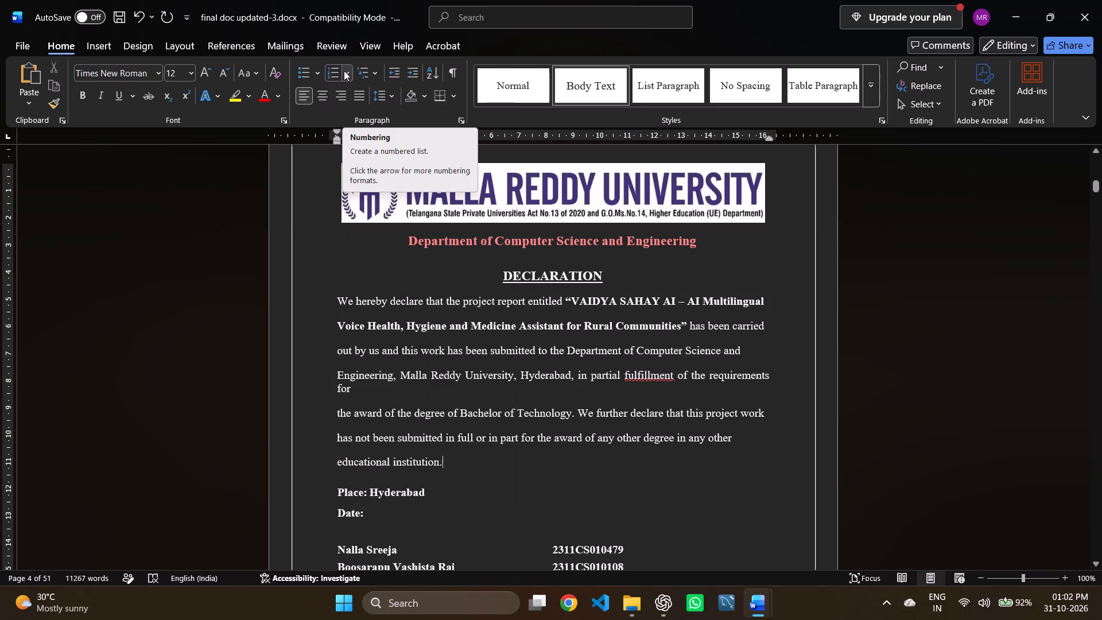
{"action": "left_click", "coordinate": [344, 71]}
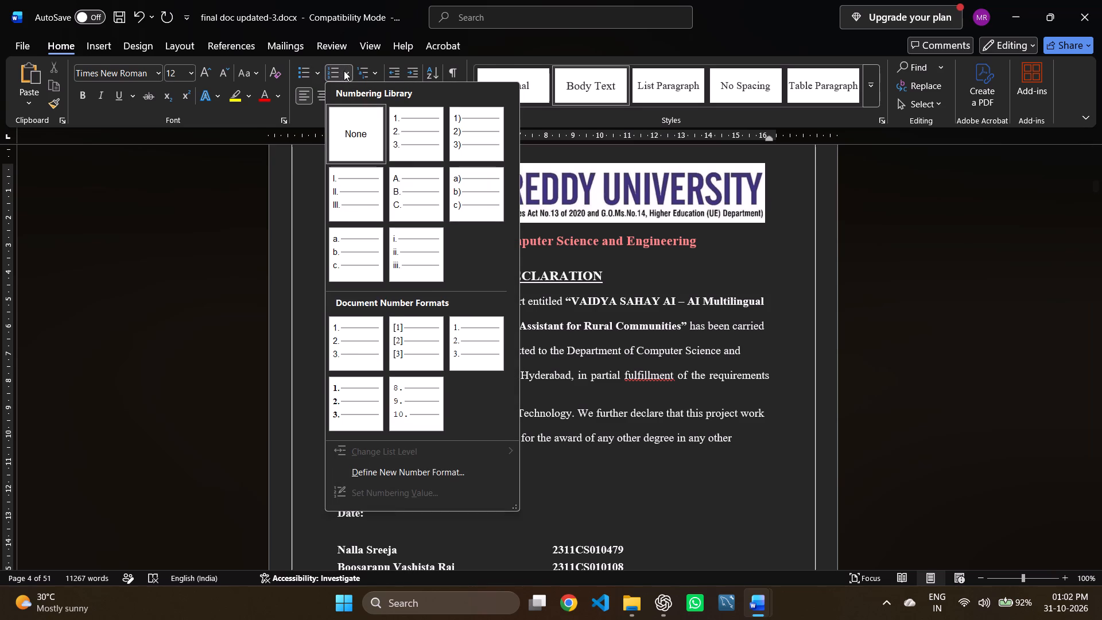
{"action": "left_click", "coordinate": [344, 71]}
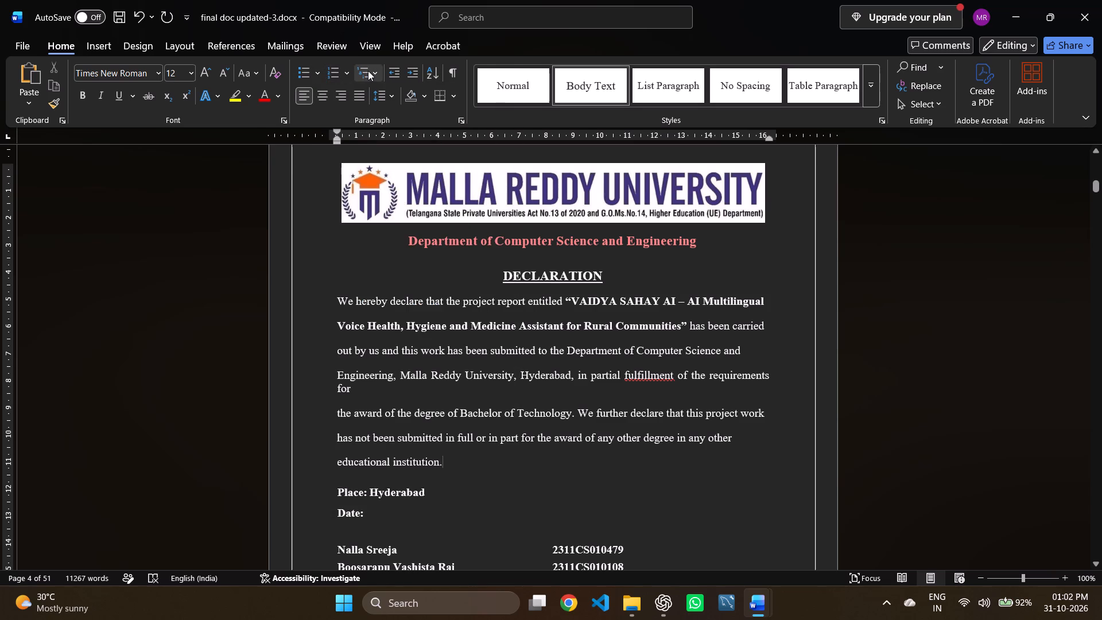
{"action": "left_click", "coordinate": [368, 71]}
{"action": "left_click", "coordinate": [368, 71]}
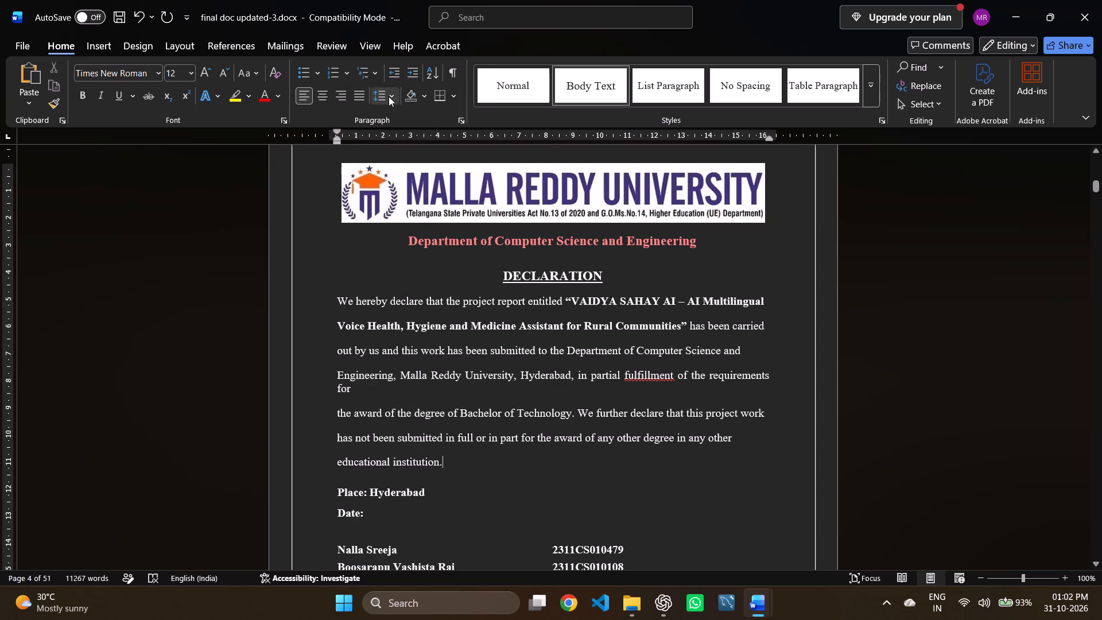
Try 1.15 line spacing on the last declaration line, "educational institution.", and settle on 1.5.
{"action": "left_click", "coordinate": [389, 96]}
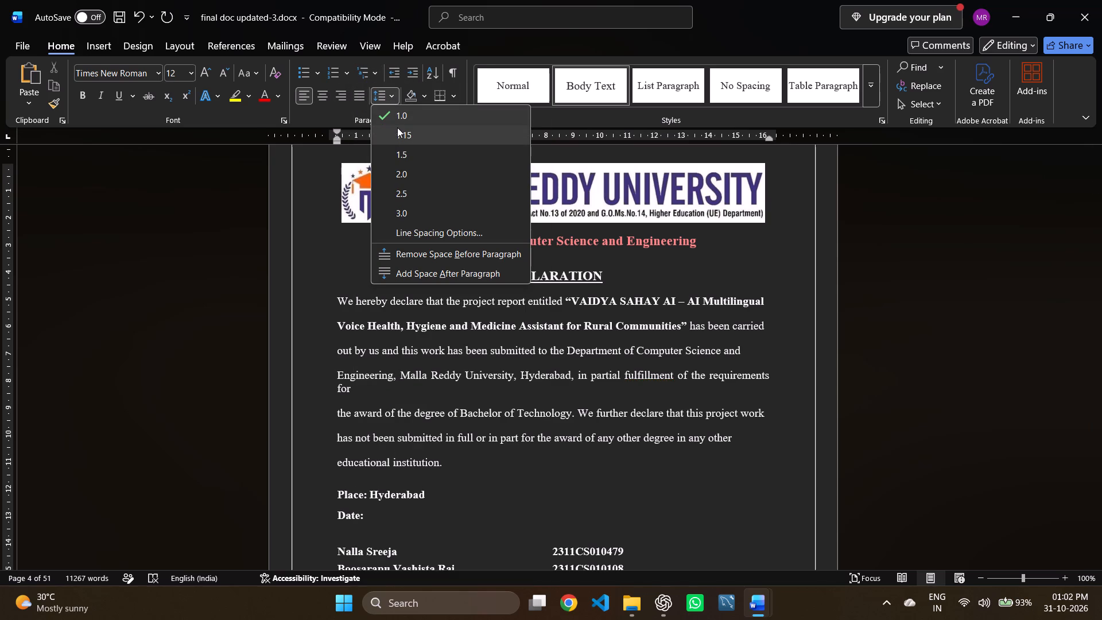
{"action": "left_click", "coordinate": [397, 127]}
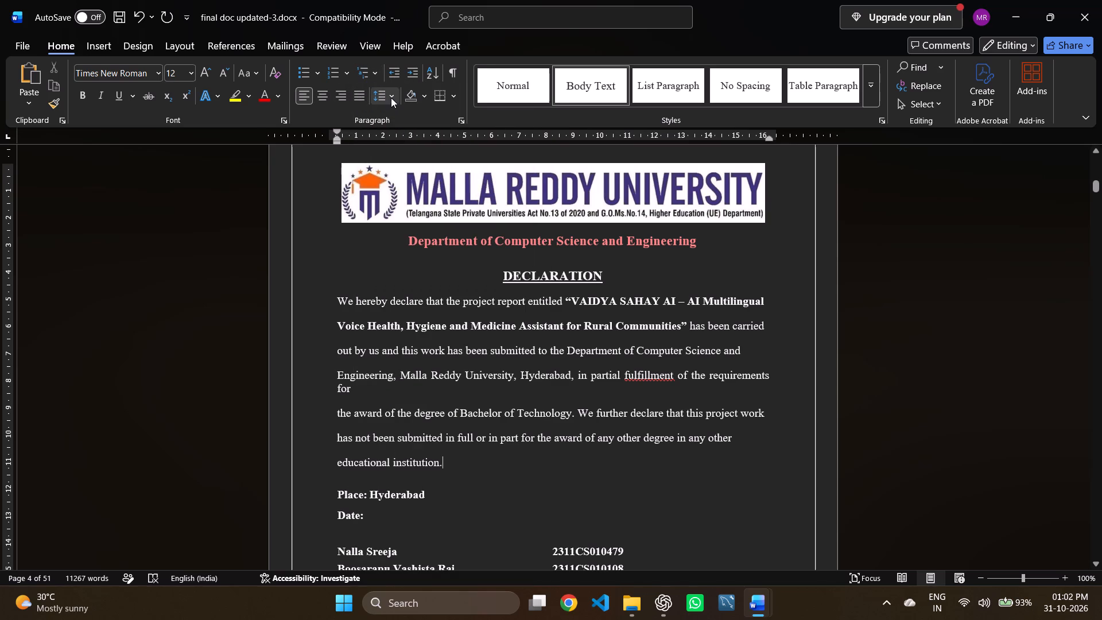
{"action": "left_click", "coordinate": [390, 96]}
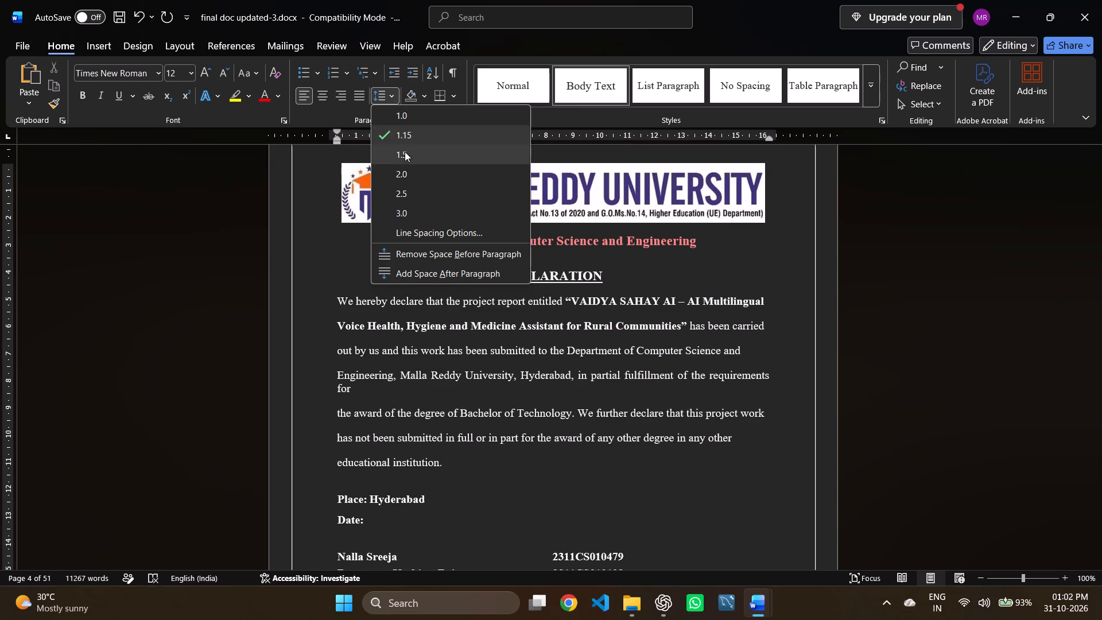
{"action": "left_click", "coordinate": [405, 152]}
{"action": "left_click", "coordinate": [405, 152]}
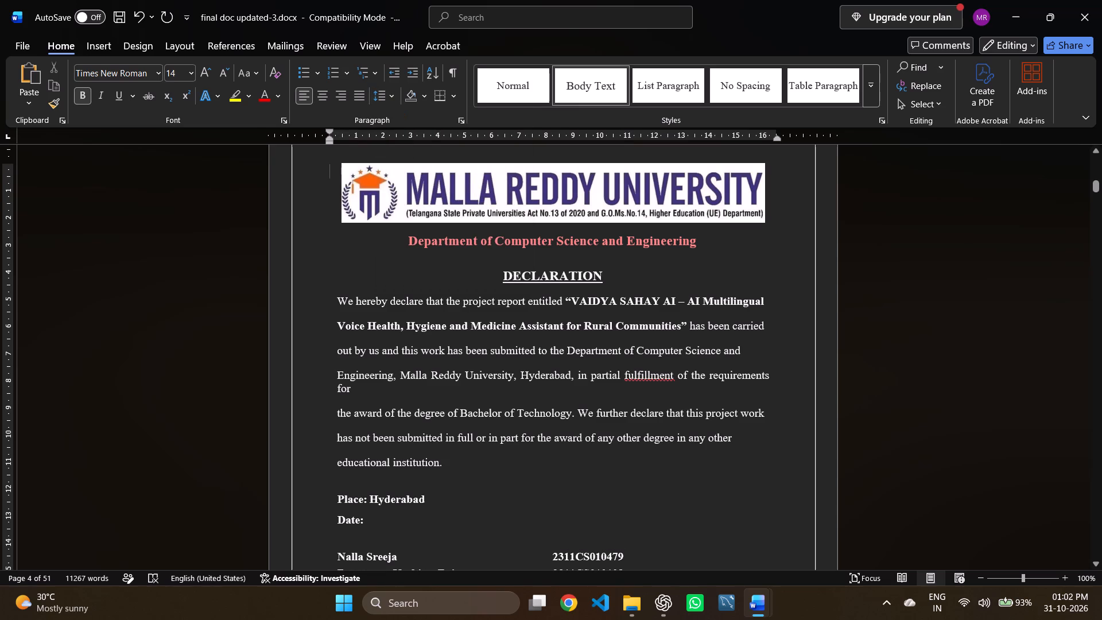
Set the empty paragraph by the university logo to 1.0 line spacing, try right alignment on it, and settle on justified.
{"action": "left_click", "coordinate": [385, 97]}
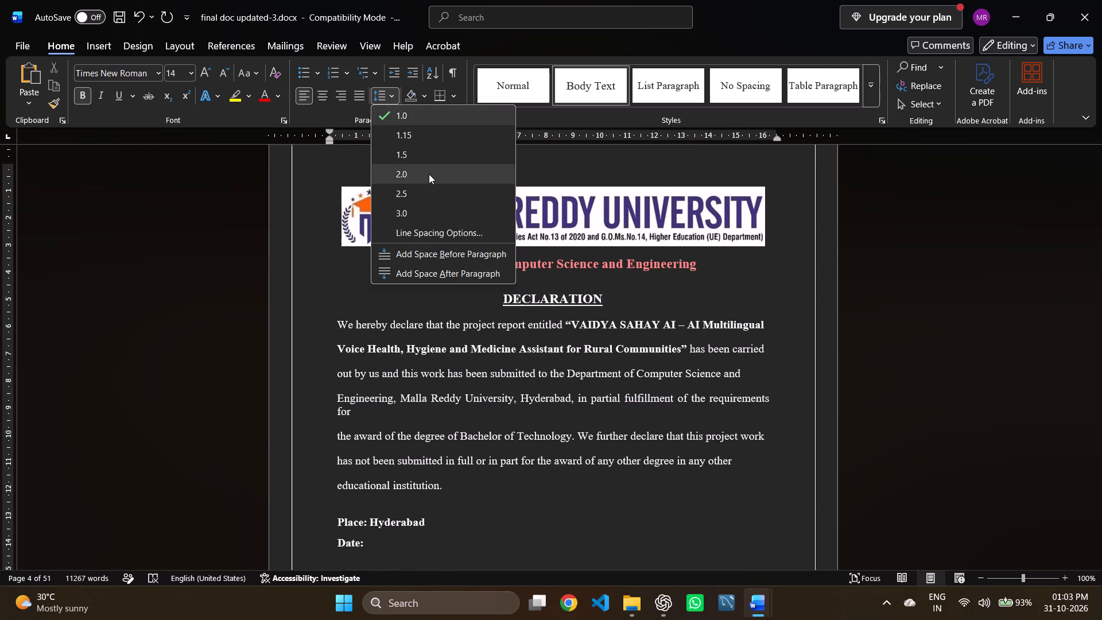
{"action": "left_click", "coordinate": [404, 113]}
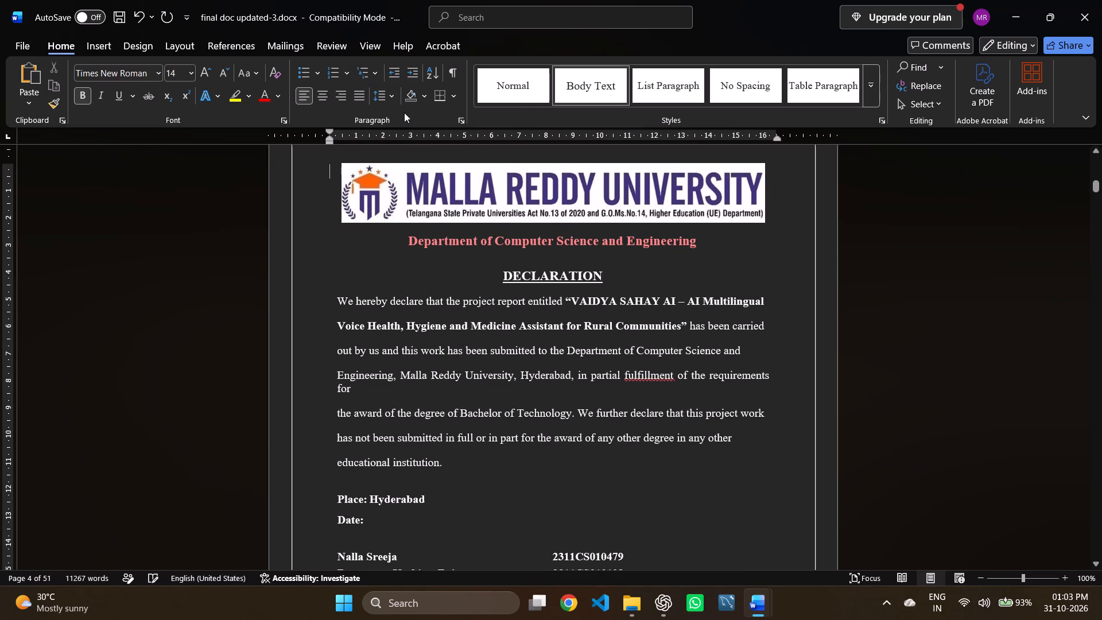
{"action": "left_click", "coordinate": [346, 99]}
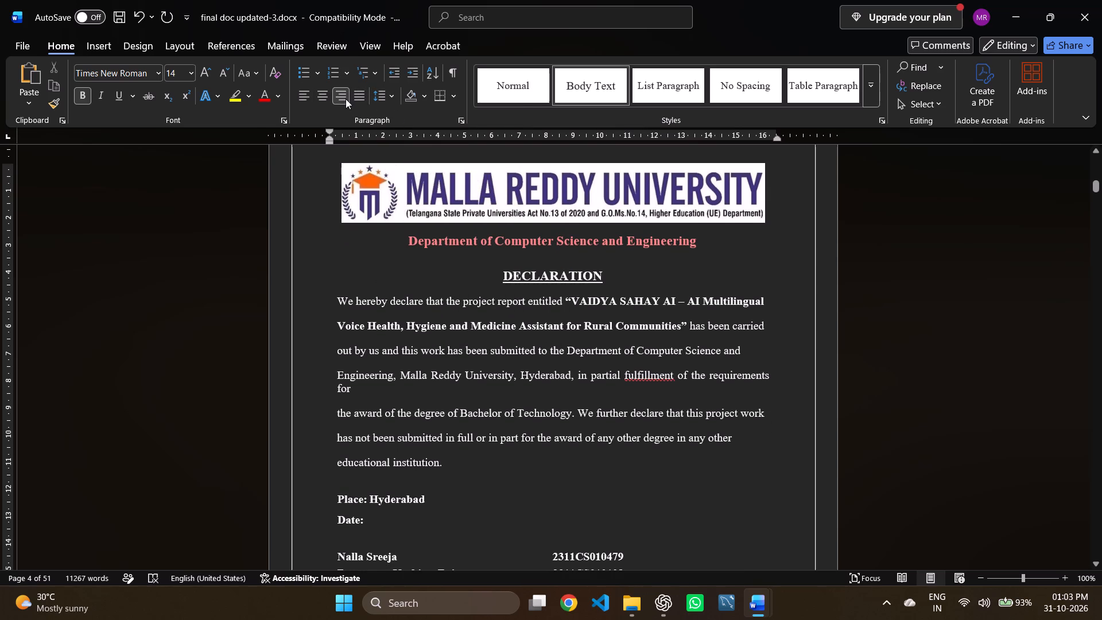
{"action": "left_click", "coordinate": [346, 99]}
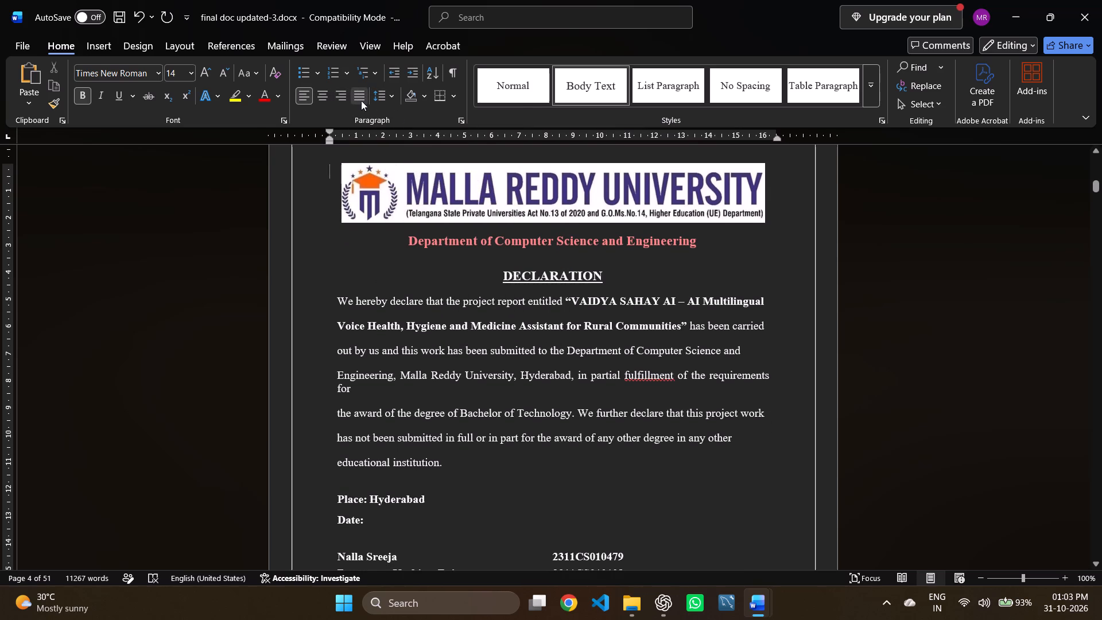
{"action": "left_click", "coordinate": [358, 96]}
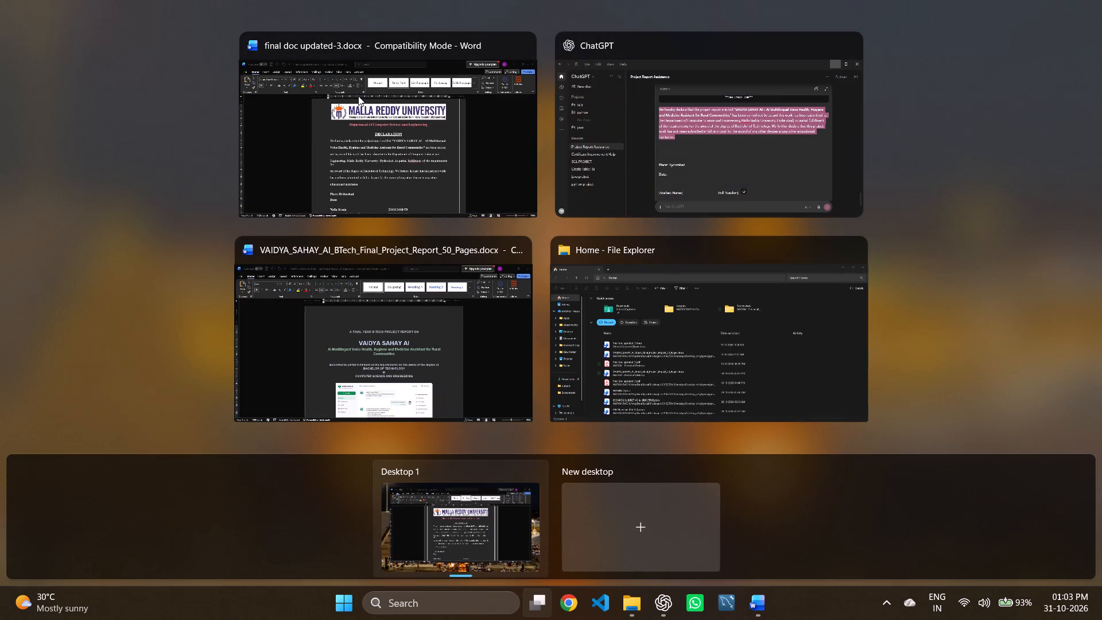
{"action": "left_click", "coordinate": [387, 173]}
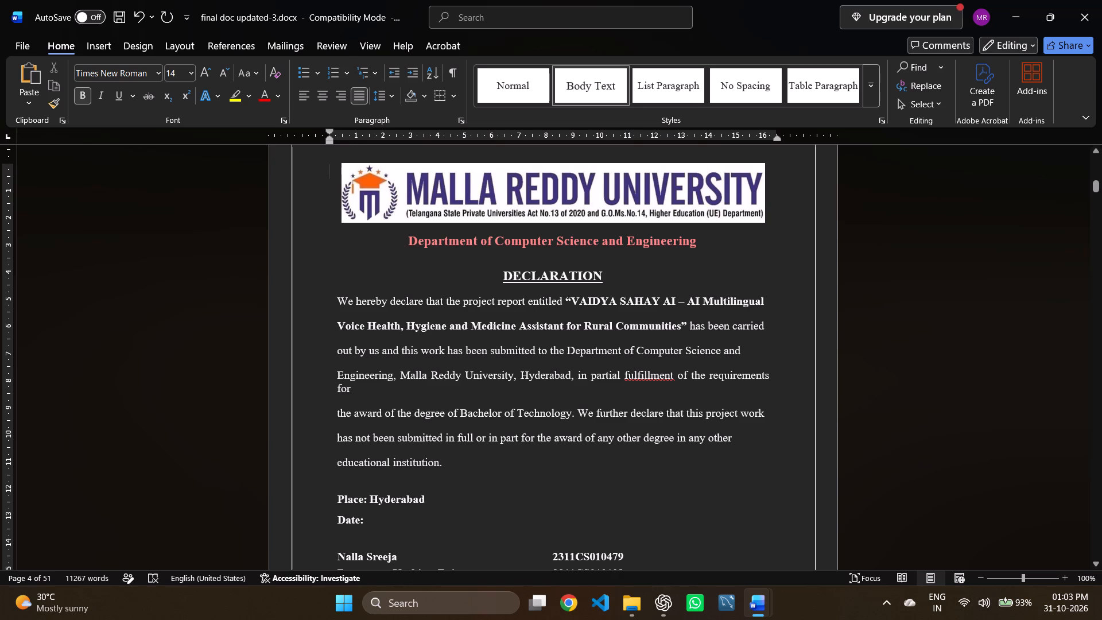
Justify all the declaration lines, from "We hereby declare" to "educational institution.".
{"action": "left_click_drag", "start_coordinate": [341, 300], "coordinate": [445, 357]}
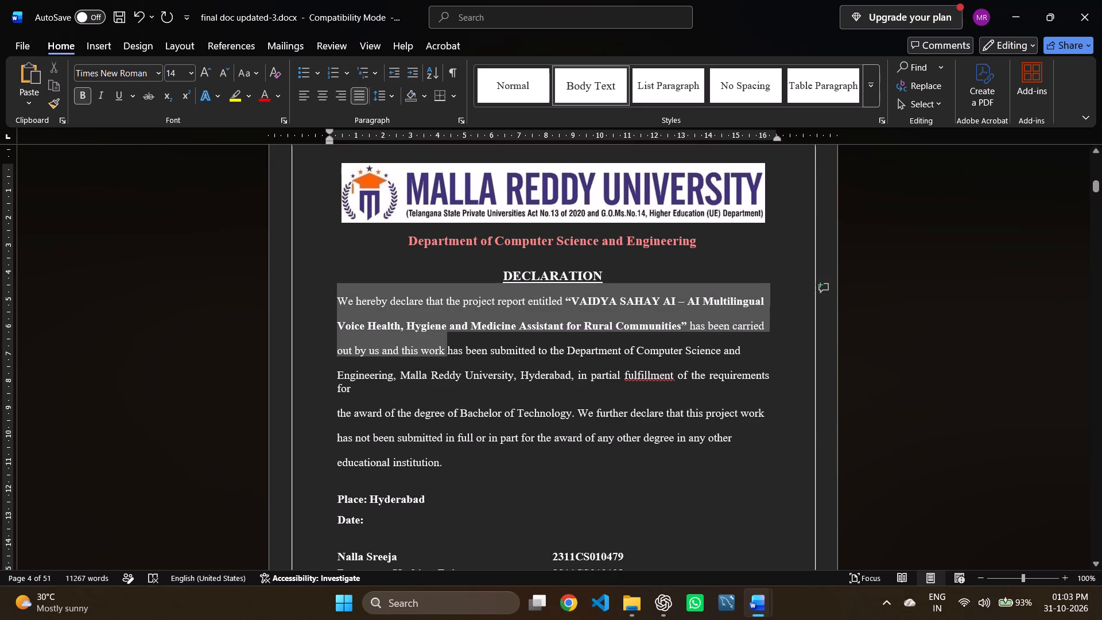
{"action": "left_click_drag", "start_coordinate": [445, 357], "coordinate": [459, 478]}
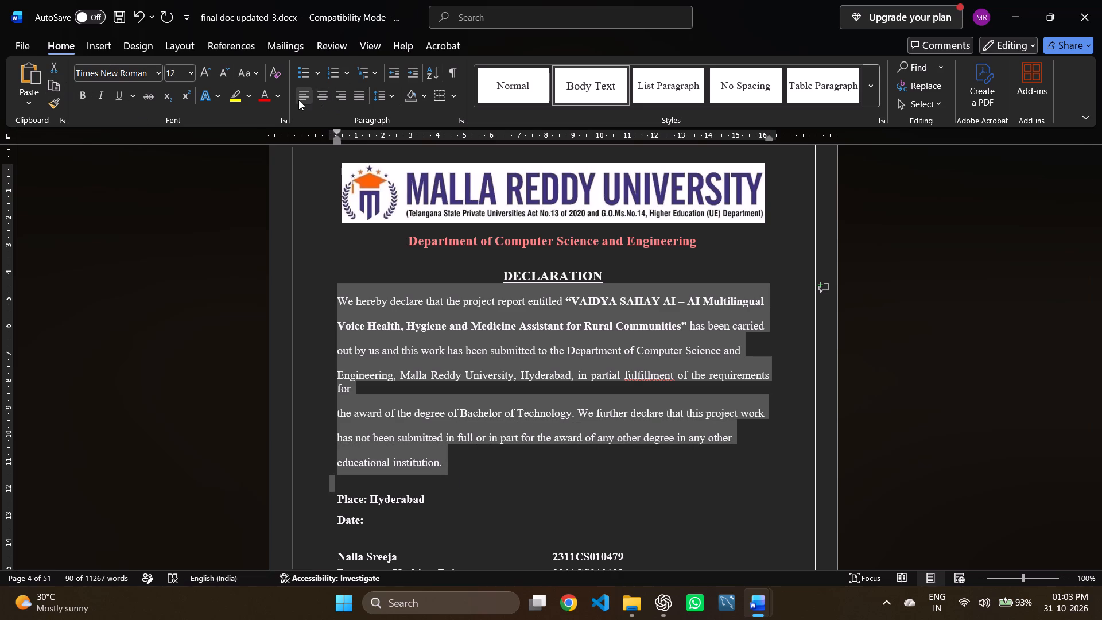
{"action": "left_click", "coordinate": [360, 95]}
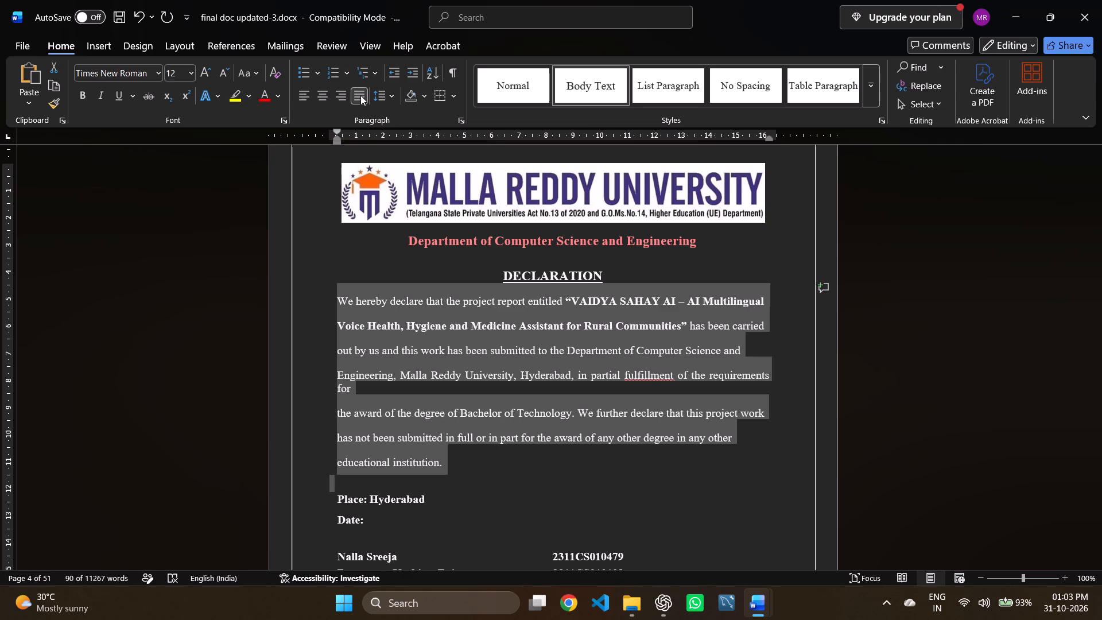
{"action": "triple_click", "coordinate": [358, 93]}
{"action": "double_click", "coordinate": [358, 93]}
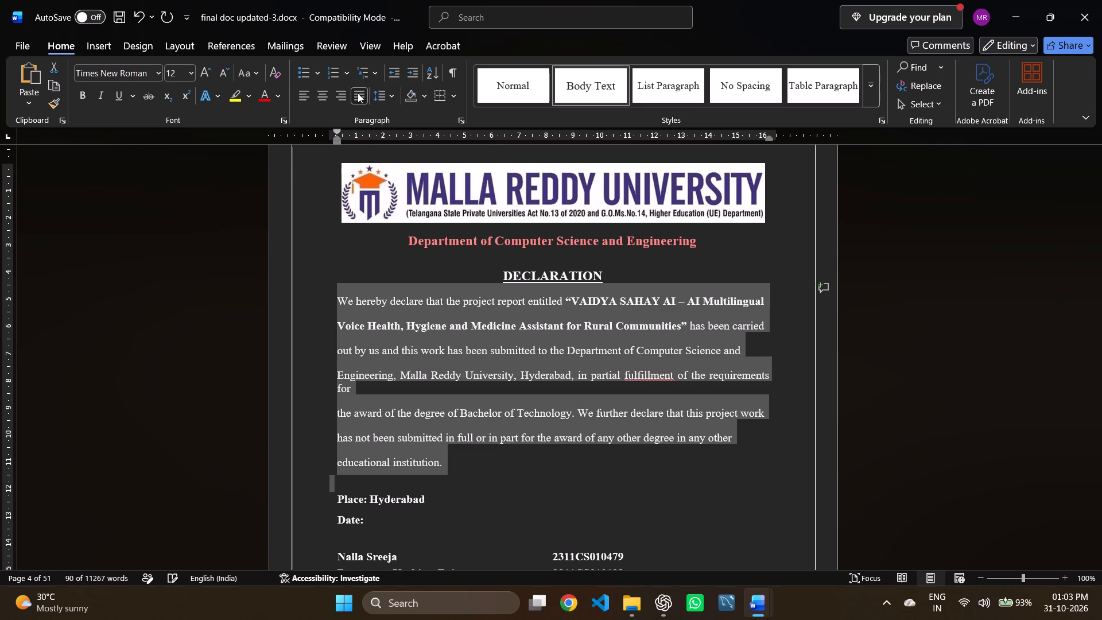
{"action": "left_click", "coordinate": [358, 93]}
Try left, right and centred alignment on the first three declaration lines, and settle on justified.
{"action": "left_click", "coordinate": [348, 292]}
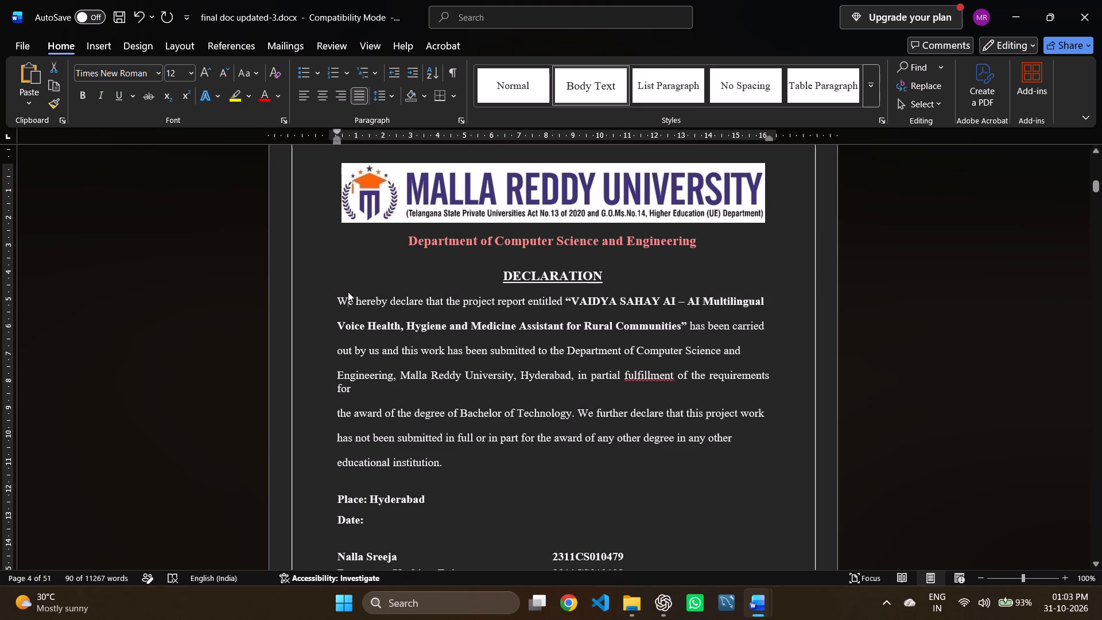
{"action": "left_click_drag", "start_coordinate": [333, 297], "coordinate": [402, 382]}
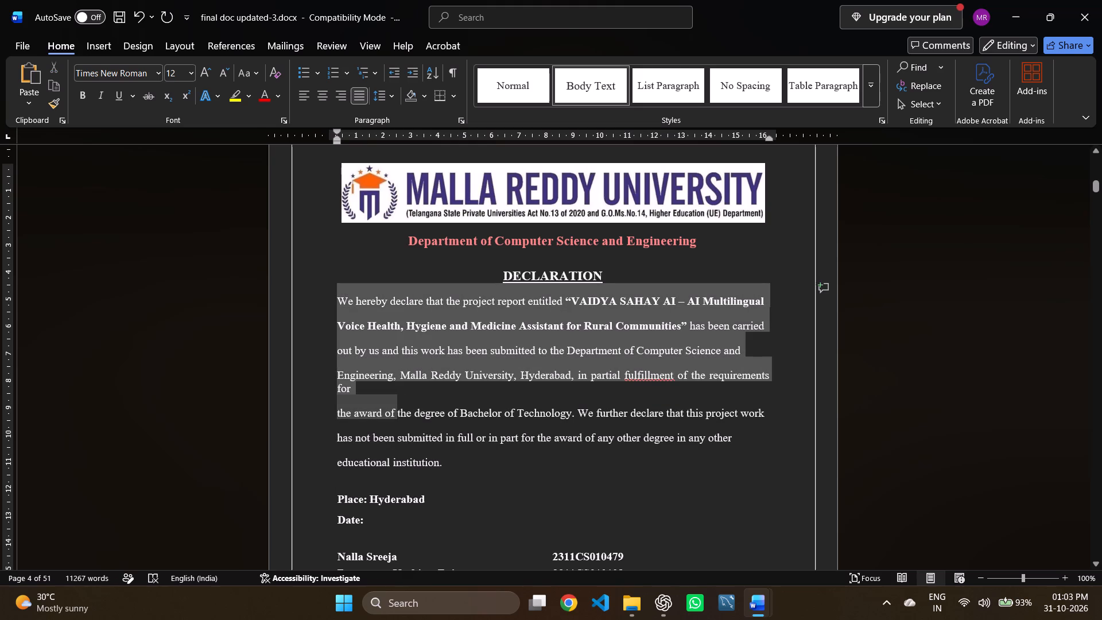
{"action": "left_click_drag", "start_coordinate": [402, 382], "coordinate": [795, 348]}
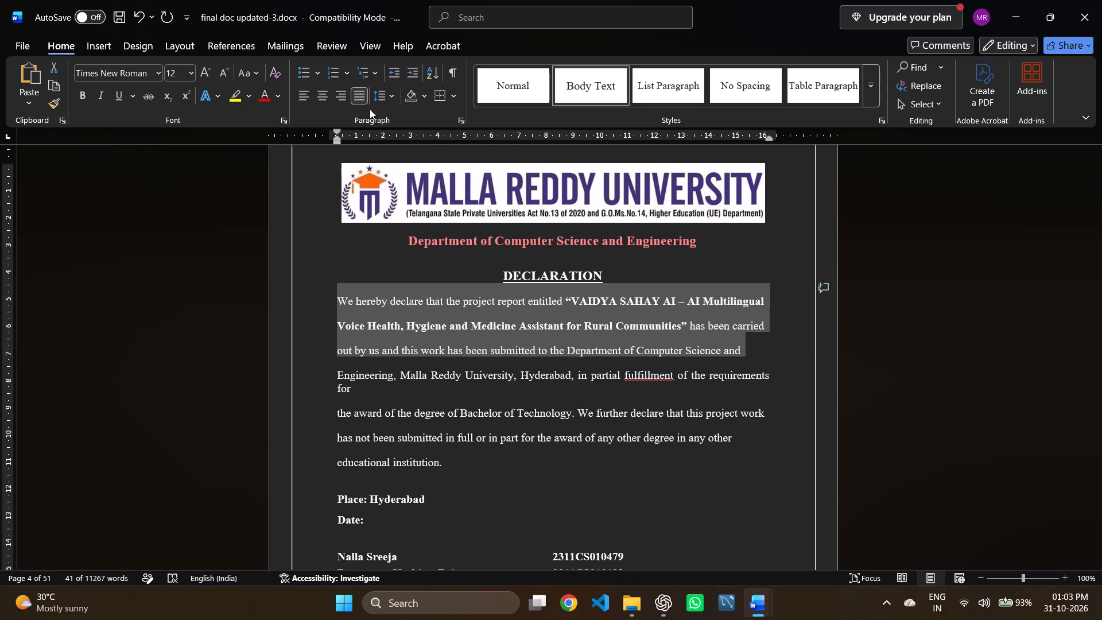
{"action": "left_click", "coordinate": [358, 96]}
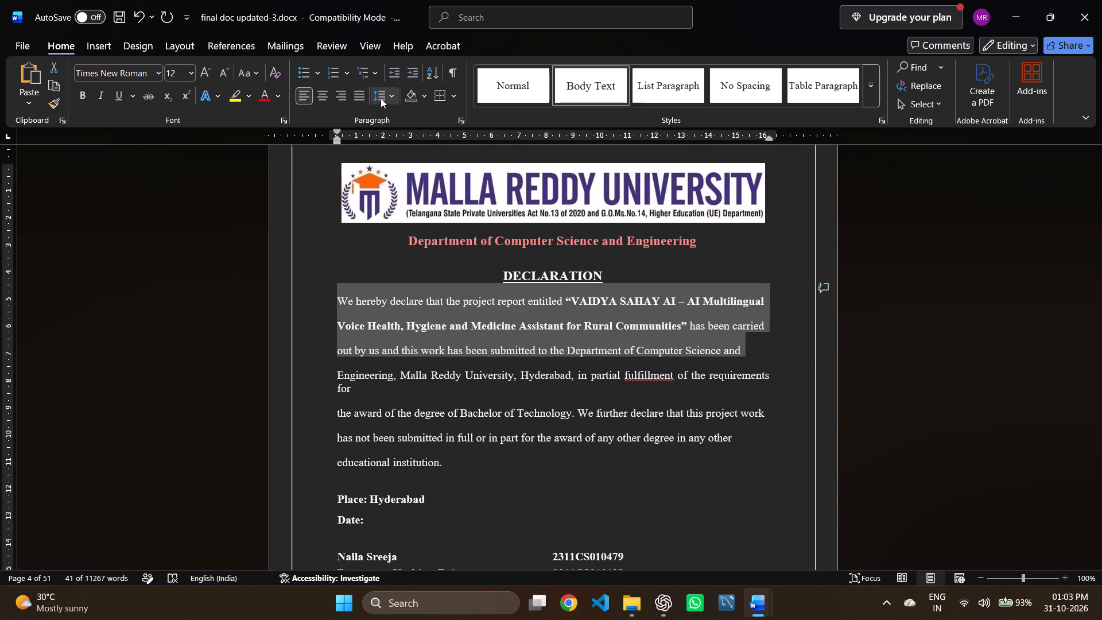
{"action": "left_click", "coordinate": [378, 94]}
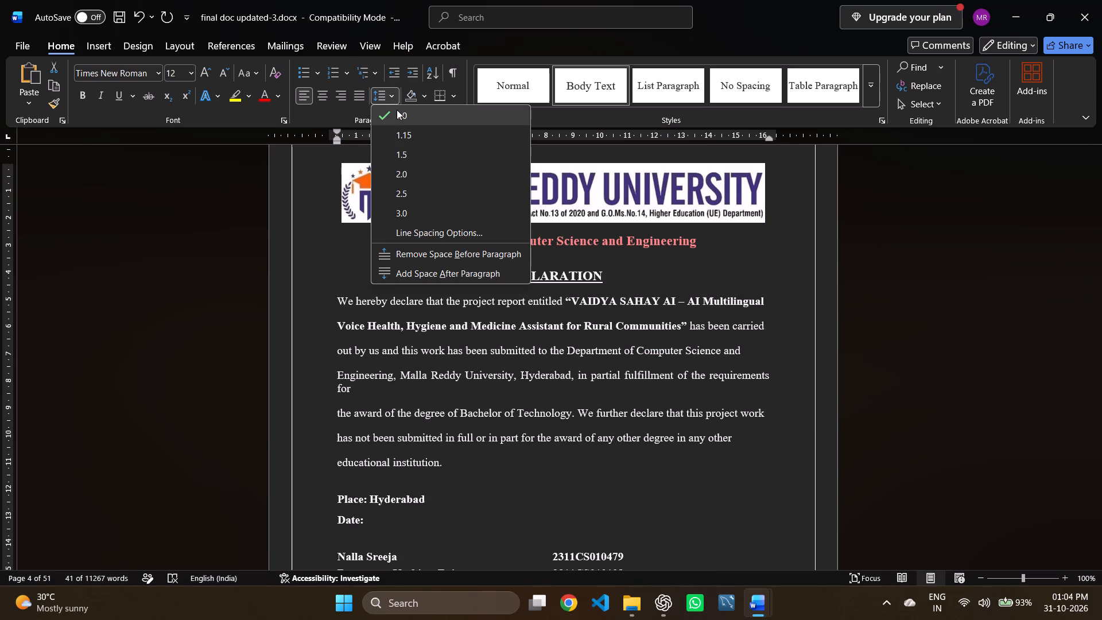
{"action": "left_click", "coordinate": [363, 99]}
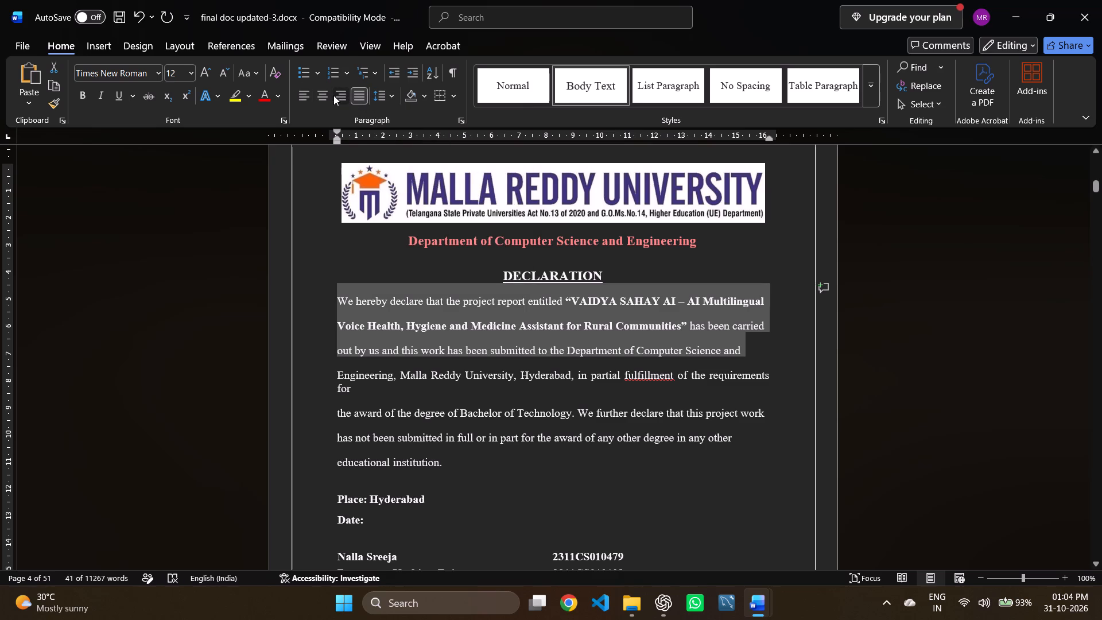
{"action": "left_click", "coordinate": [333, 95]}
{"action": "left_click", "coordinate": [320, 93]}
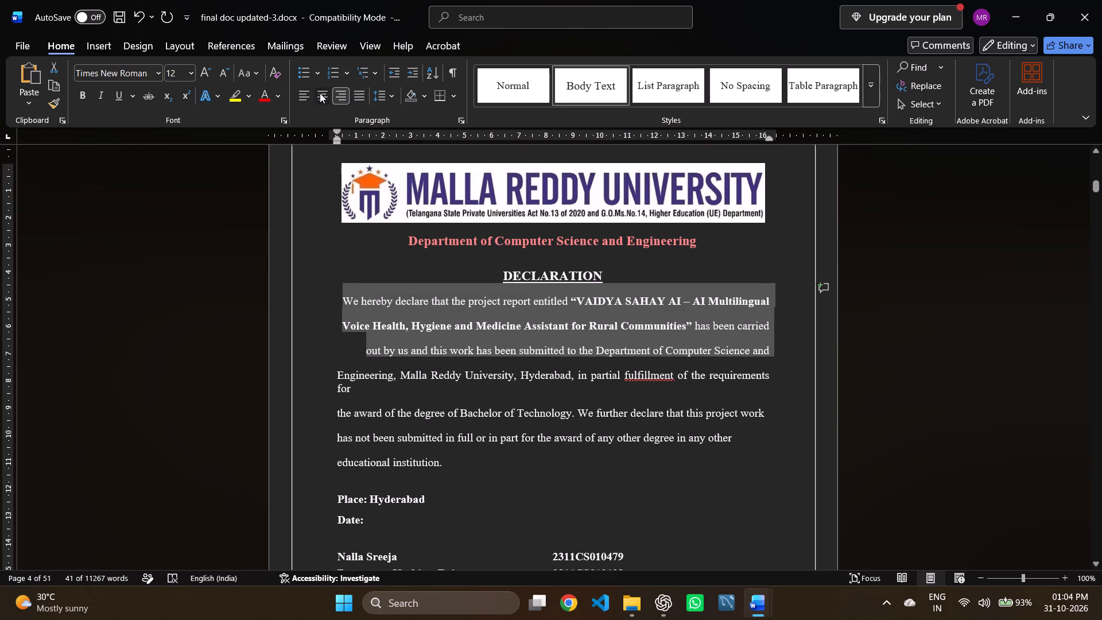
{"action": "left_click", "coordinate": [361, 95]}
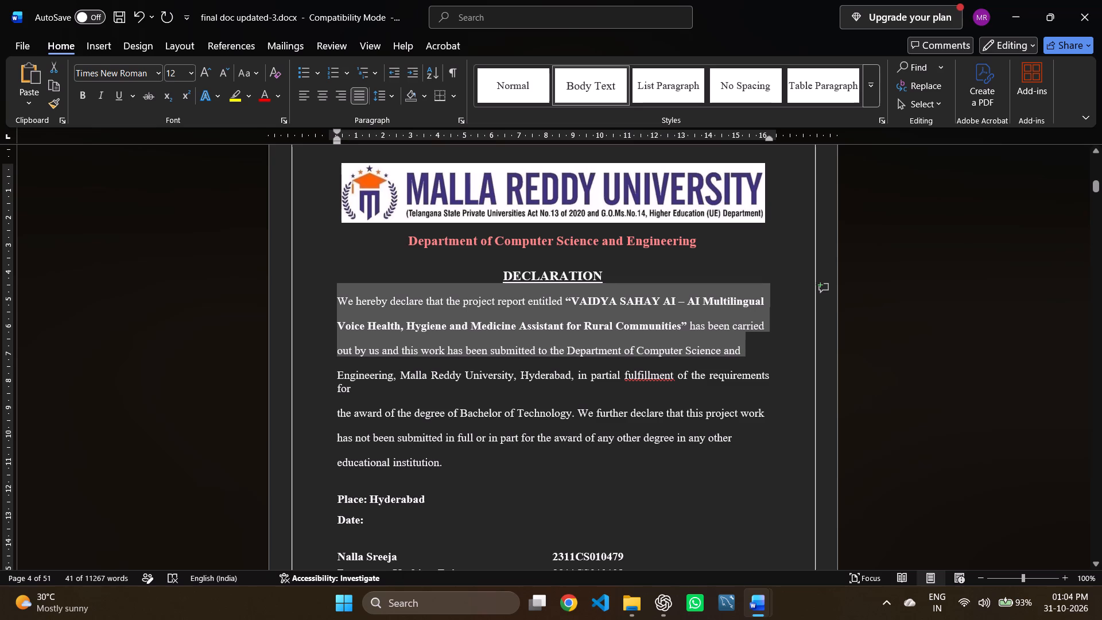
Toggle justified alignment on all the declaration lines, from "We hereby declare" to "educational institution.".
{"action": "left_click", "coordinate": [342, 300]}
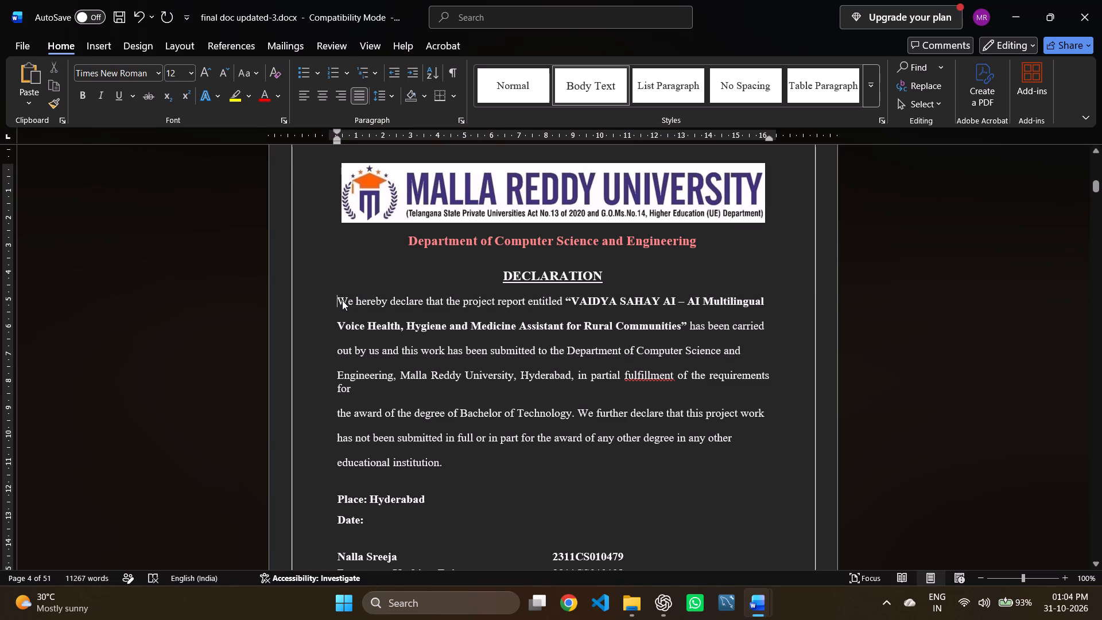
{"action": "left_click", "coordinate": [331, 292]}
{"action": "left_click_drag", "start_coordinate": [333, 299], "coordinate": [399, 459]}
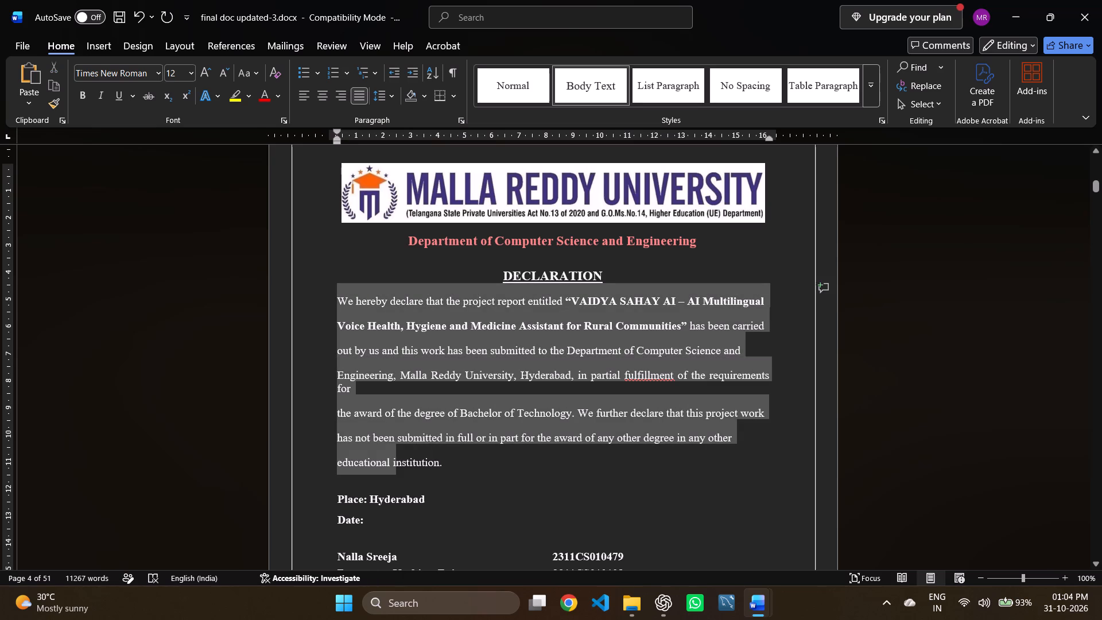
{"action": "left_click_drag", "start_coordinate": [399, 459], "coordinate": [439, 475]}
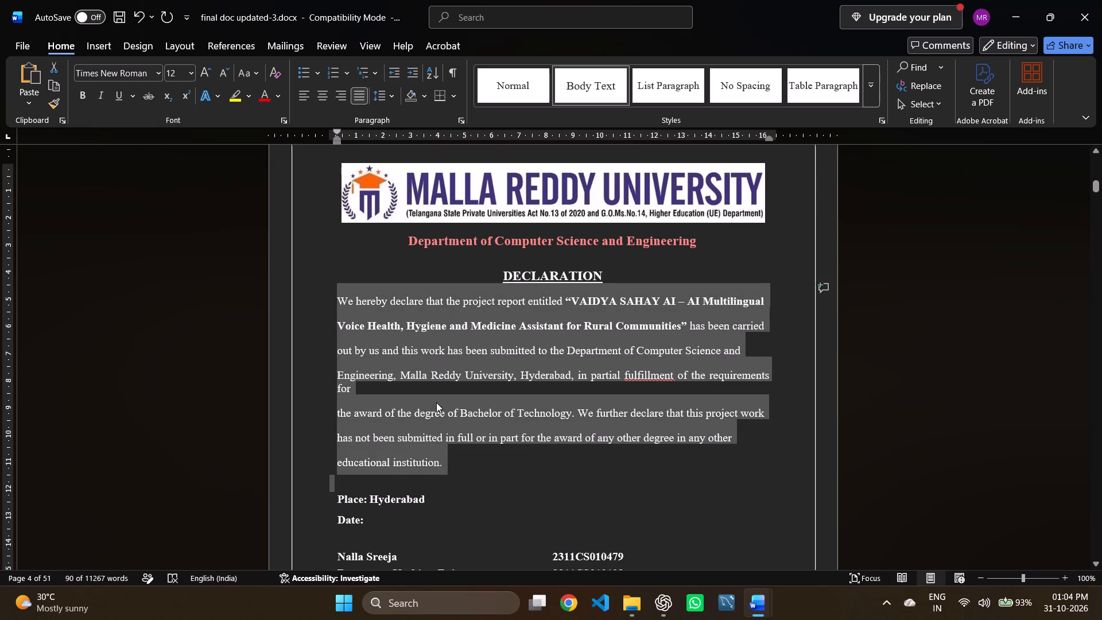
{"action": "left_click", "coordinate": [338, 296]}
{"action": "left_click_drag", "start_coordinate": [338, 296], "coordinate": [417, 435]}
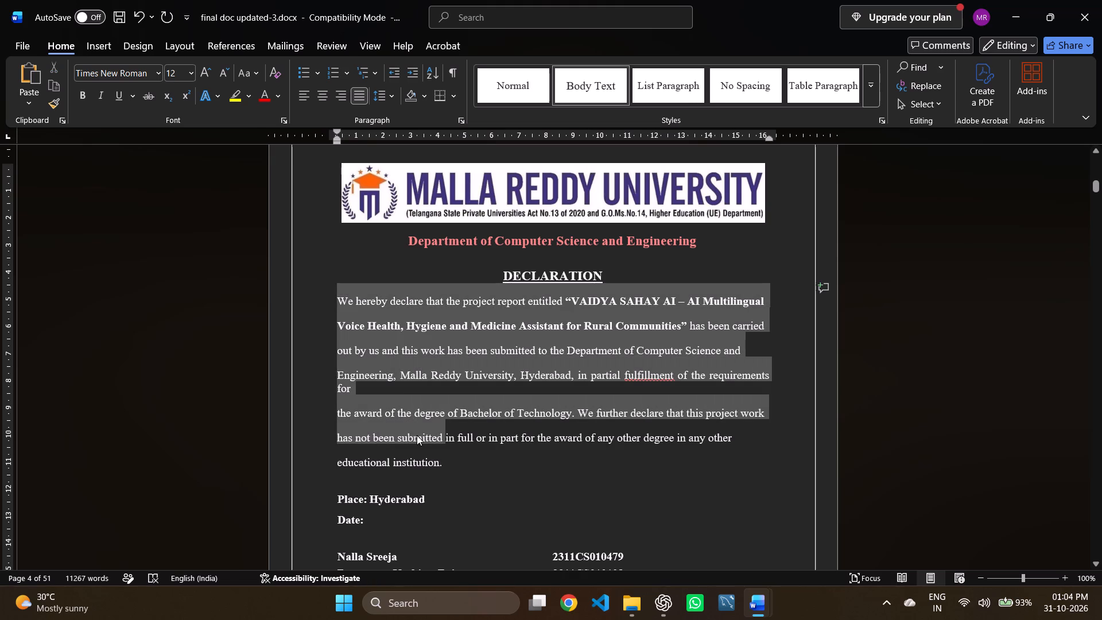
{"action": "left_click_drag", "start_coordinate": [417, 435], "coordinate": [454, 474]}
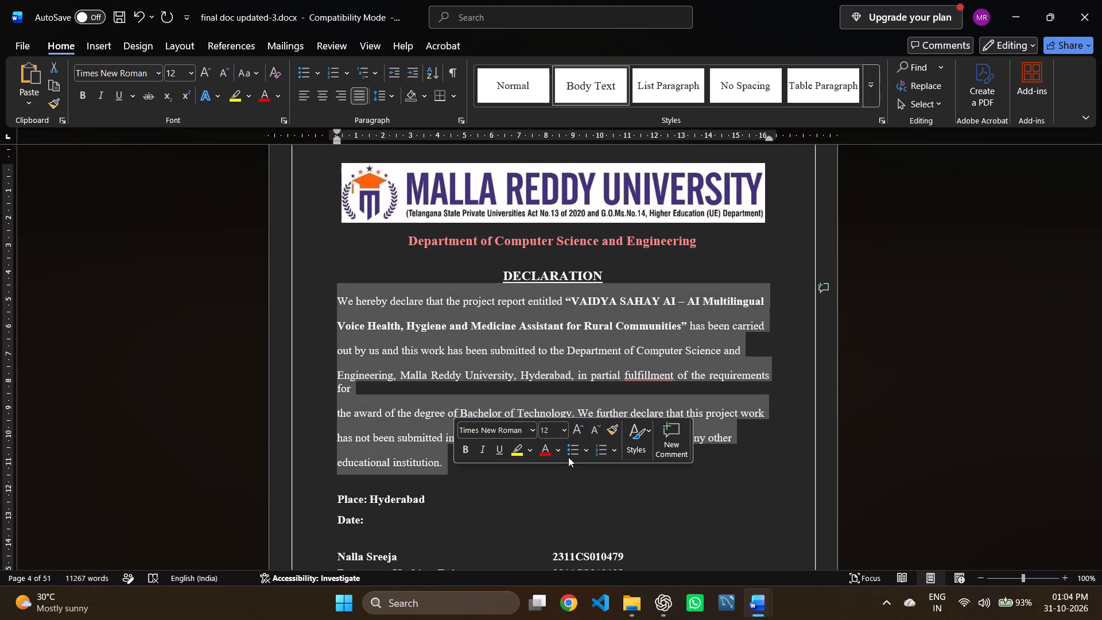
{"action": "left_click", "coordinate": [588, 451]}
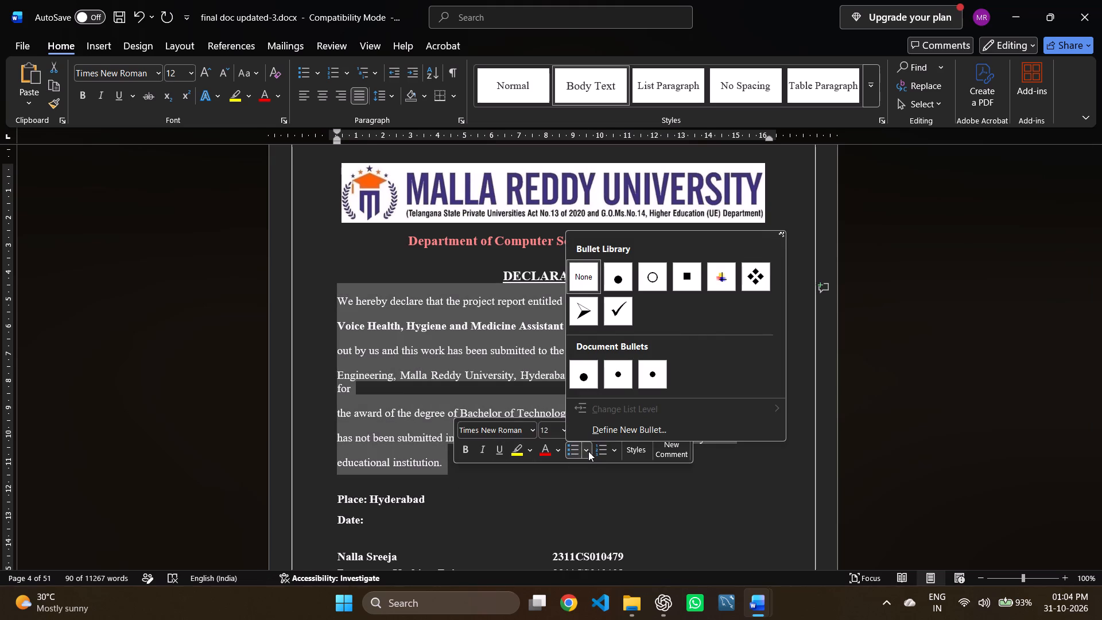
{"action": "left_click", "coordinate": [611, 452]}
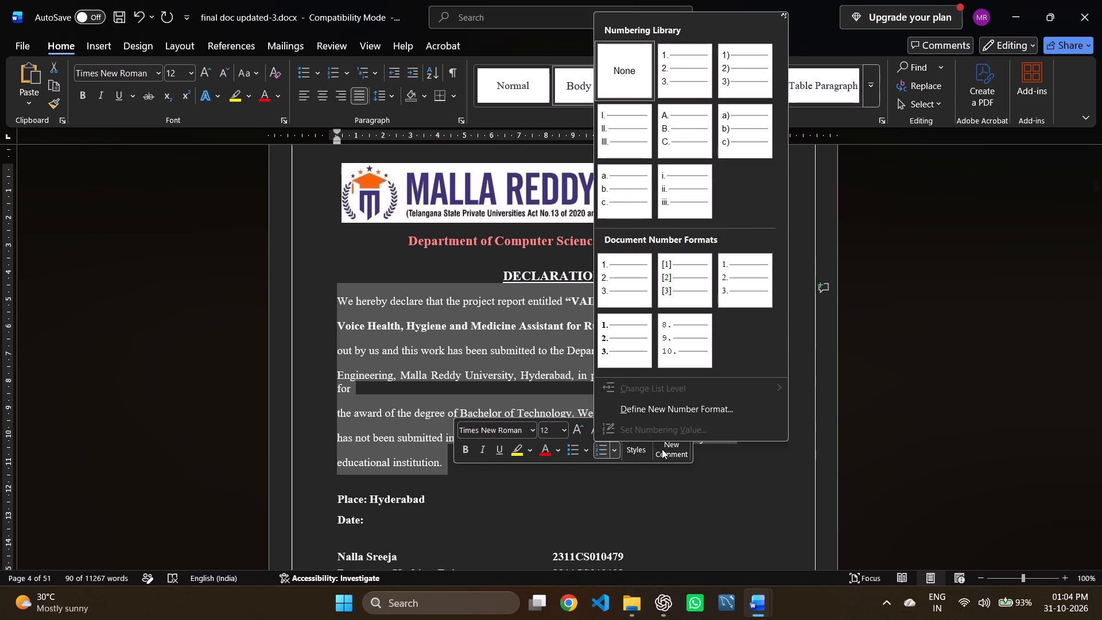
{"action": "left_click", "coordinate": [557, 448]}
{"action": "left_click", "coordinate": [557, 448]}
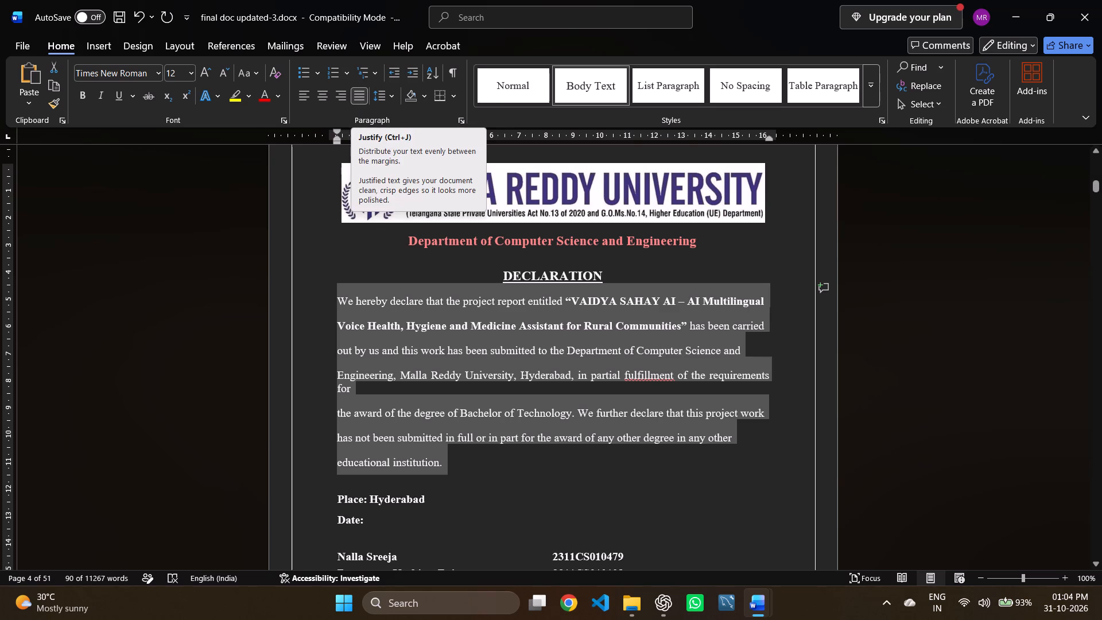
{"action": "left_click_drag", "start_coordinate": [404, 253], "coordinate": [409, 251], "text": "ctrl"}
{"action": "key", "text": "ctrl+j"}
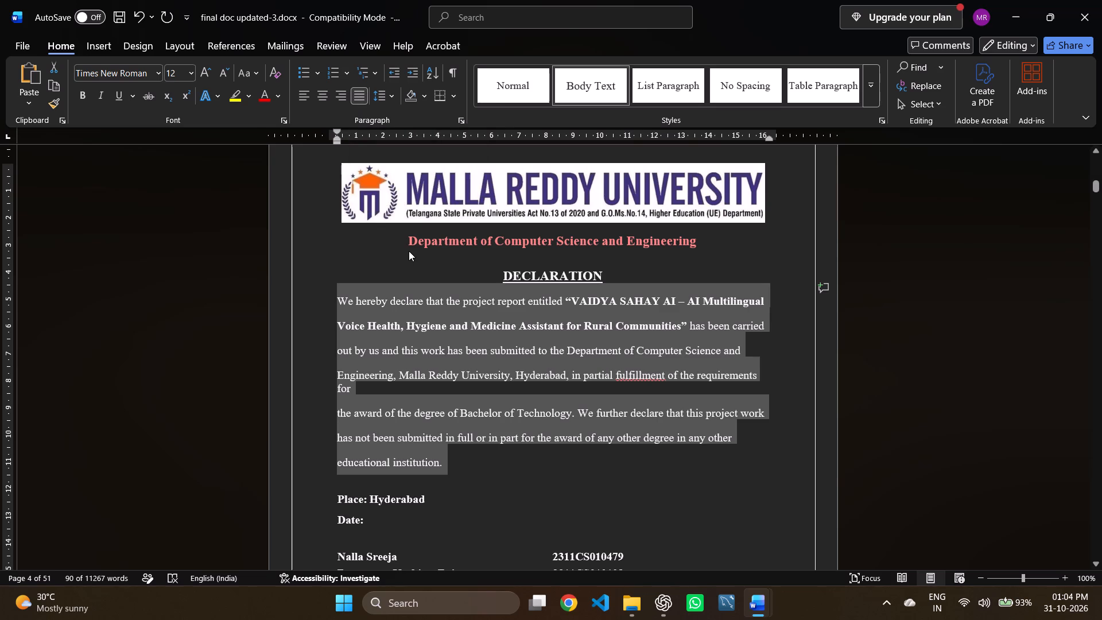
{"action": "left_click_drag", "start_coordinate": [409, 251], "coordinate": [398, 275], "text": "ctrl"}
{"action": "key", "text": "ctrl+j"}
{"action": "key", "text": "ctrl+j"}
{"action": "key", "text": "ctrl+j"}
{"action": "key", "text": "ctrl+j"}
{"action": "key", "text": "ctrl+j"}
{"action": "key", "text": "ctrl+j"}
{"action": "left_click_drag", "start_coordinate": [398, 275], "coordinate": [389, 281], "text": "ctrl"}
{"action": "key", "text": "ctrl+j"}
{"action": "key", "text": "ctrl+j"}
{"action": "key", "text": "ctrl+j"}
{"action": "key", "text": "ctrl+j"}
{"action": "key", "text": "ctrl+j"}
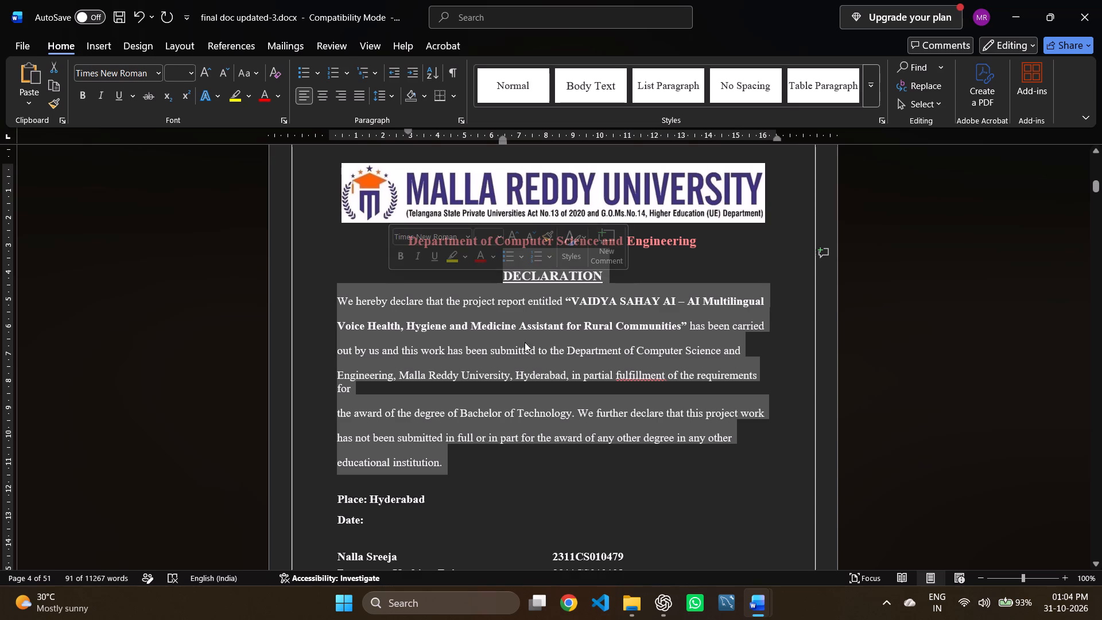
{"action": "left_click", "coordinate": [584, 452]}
Undo the declaration changes back to the original justified paragraph entitled "Way2Destiny – Intelligent AI Travel Guide and Companion".
{"action": "scroll", "coordinate": [499, 482], "scroll_direction": "down", "scroll_amount": 3}
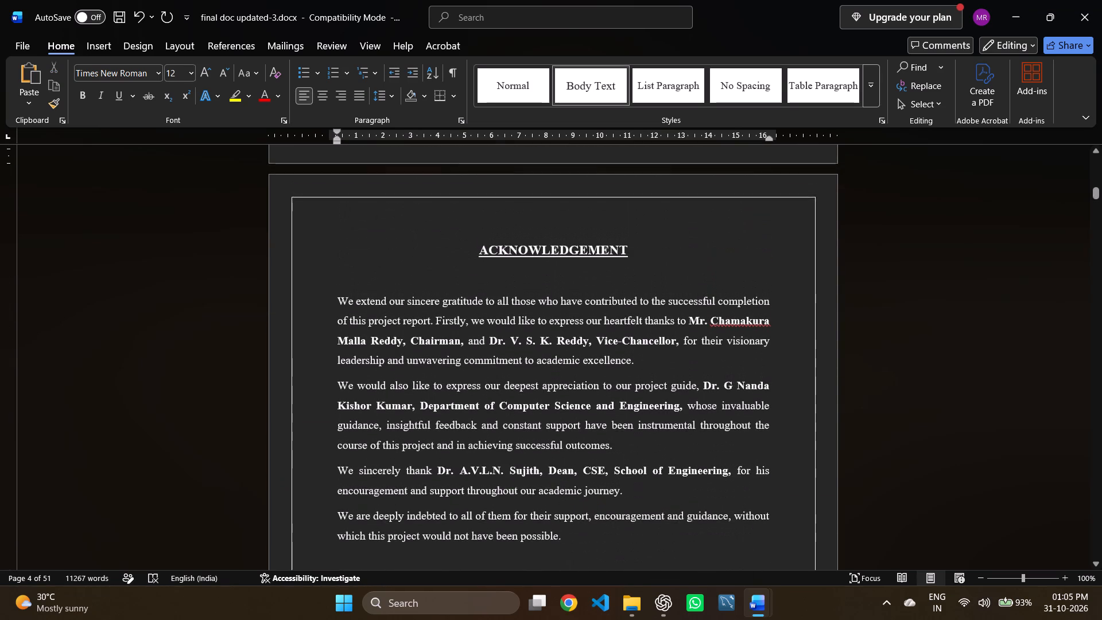
{"action": "scroll", "coordinate": [499, 482], "scroll_direction": "up", "scroll_amount": 2}
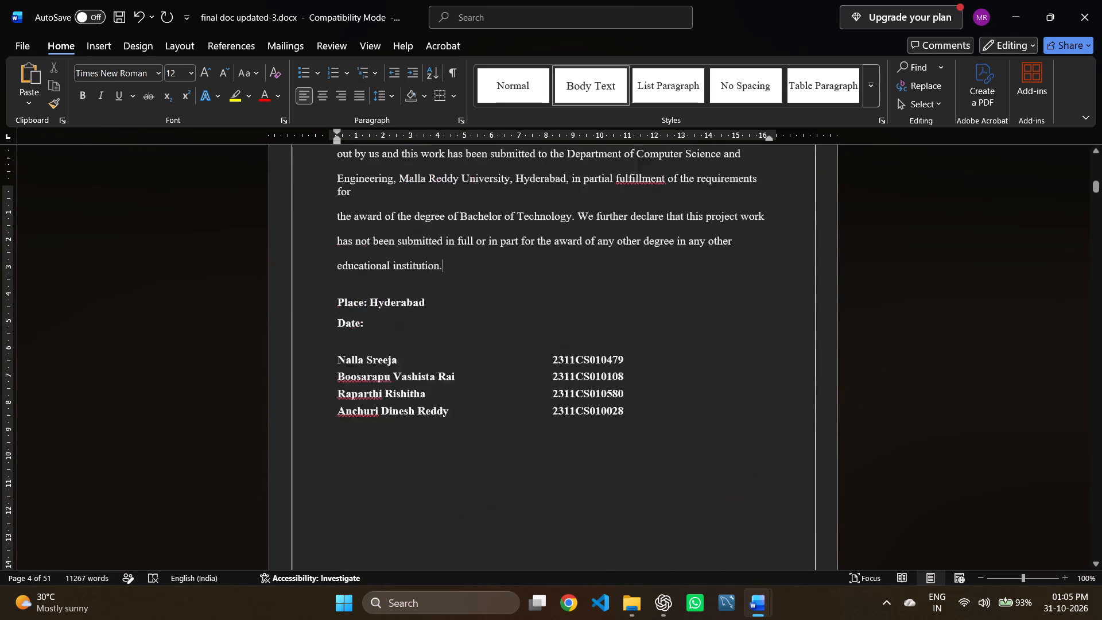
{"action": "scroll", "coordinate": [499, 482], "scroll_direction": "up", "scroll_amount": 1}
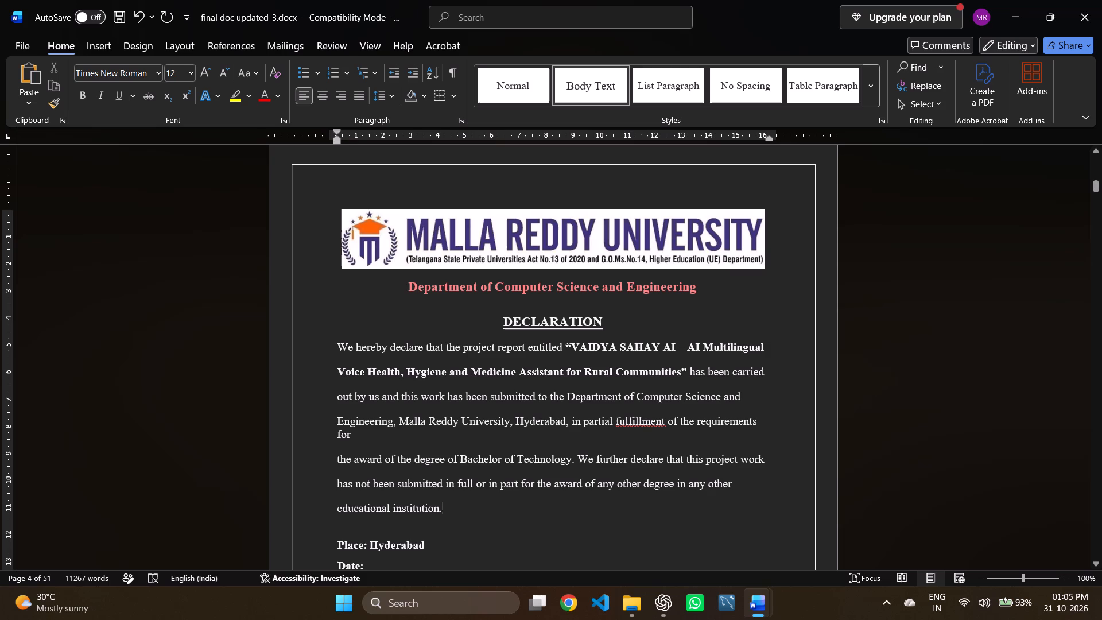
{"action": "scroll", "coordinate": [339, 342], "scroll_direction": "right", "scroll_amount": 2}
{"action": "key", "text": "ctrl+z"}
{"action": "key", "text": "ctrl+z"}
{"action": "key", "text": "ctrl+z"}
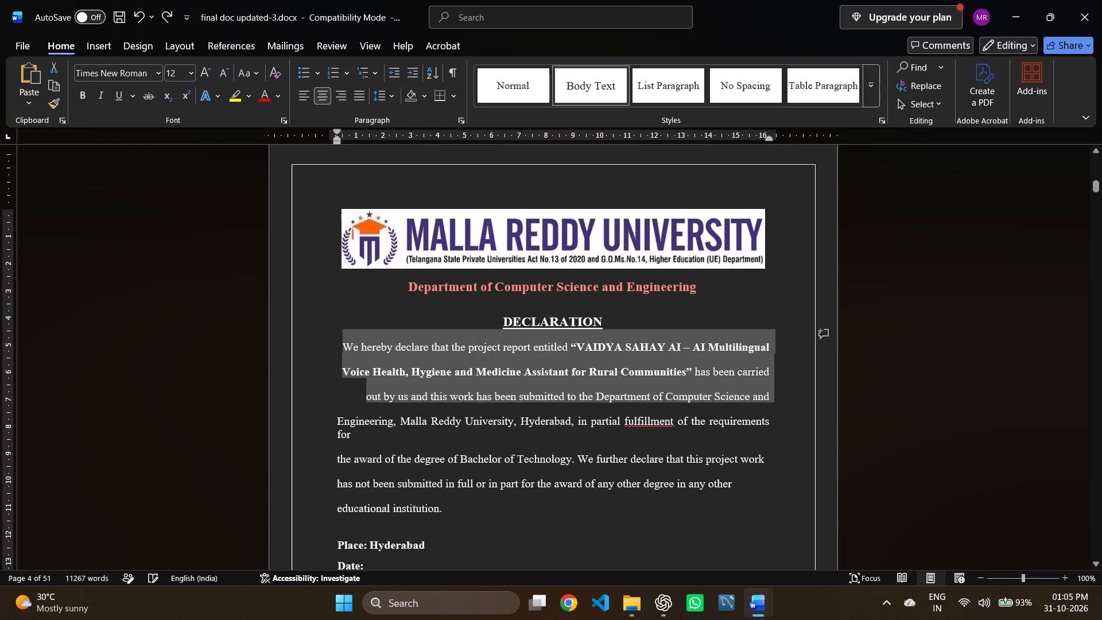
{"action": "key", "text": "ctrl+z"}
{"action": "key", "text": "ctrl+z"}
{"action": "key", "text": "ctrl+z"}
{"action": "key", "text": "ctrl+z"}
{"action": "left_click", "coordinate": [663, 412], "text": "ctrl"}
{"action": "key", "text": "ctrl+z"}
{"action": "left_click", "coordinate": [663, 412], "text": "ctrl"}
{"action": "key", "text": "ctrl+z"}
{"action": "key", "text": "ctrl+z"}
{"action": "key", "text": "ctrl+z"}
{"action": "key", "text": "ctrl+z"}
{"action": "left_click", "coordinate": [663, 412], "text": "ctrl"}
{"action": "key", "text": "ctrl+z"}
{"action": "left_click", "coordinate": [663, 412], "text": "ctrl"}
{"action": "key", "text": "ctrl+z"}
{"action": "left_click", "coordinate": [663, 412], "text": "ctrl"}
{"action": "key", "text": "ctrl+z"}
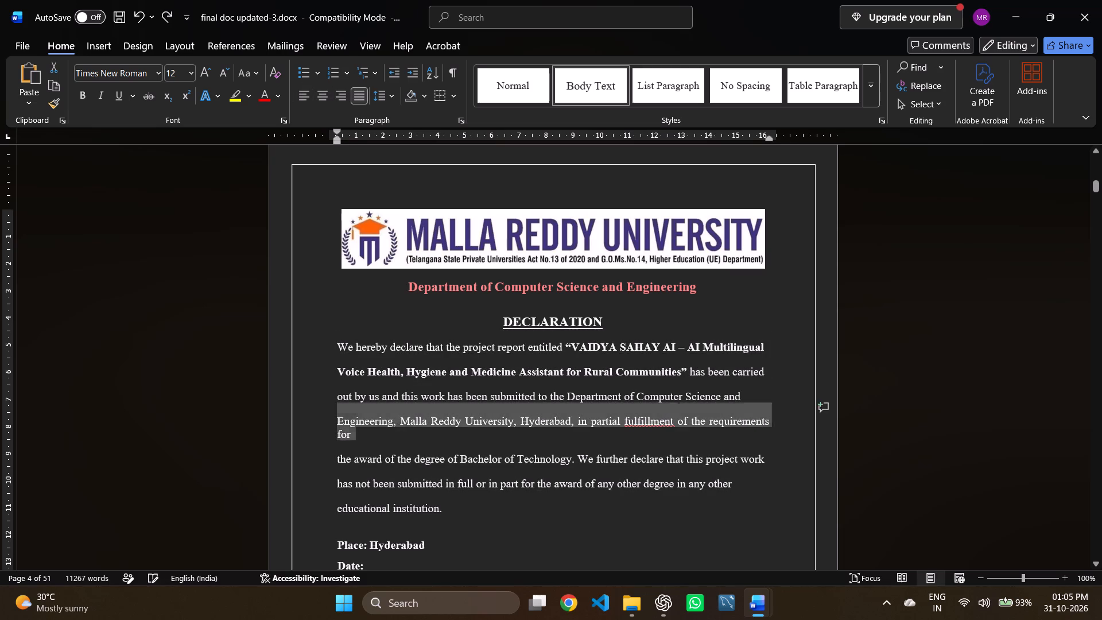
{"action": "key", "text": "ctrl+z"}
{"action": "key", "text": "ctrl+z"}
{"action": "key", "text": "ctrl+z"}
{"action": "key", "text": "ctrl+z"}
{"action": "key", "text": "ctrl+z"}
{"action": "key", "text": "ctrl+z"}
{"action": "key", "text": "ctrl+z"}
{"action": "key", "text": "ctrl+z"}
{"action": "key", "text": "ctrl+z"}
{"action": "key", "text": "ctrl+z"}
{"action": "key", "text": "ctrl+z"}
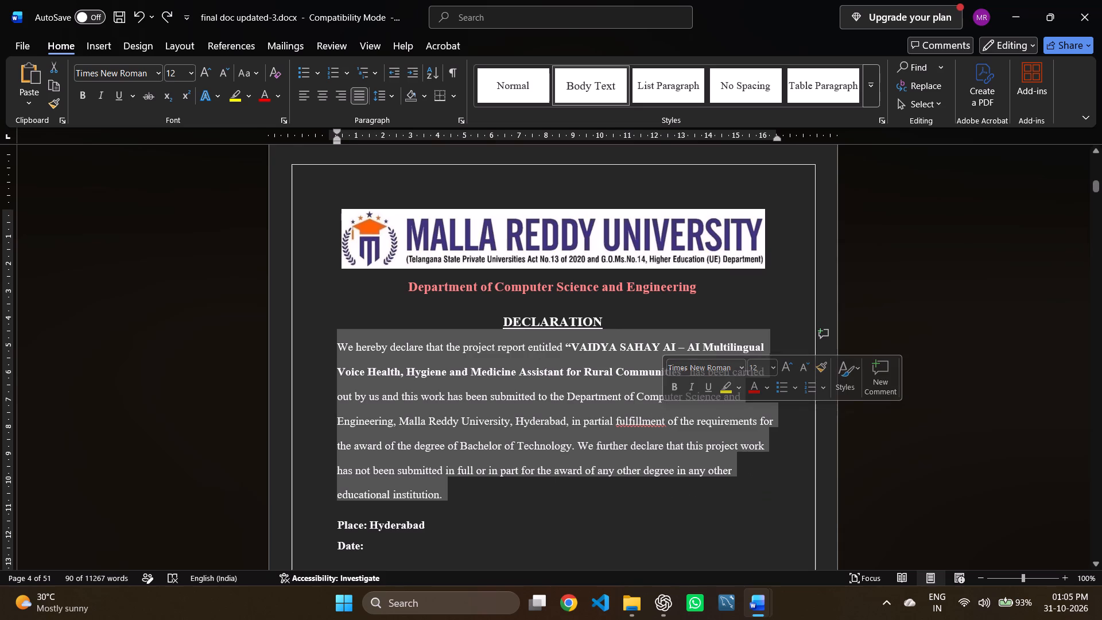
{"action": "key", "text": "ctrl+z"}
{"action": "key", "text": "ctrl+z"}
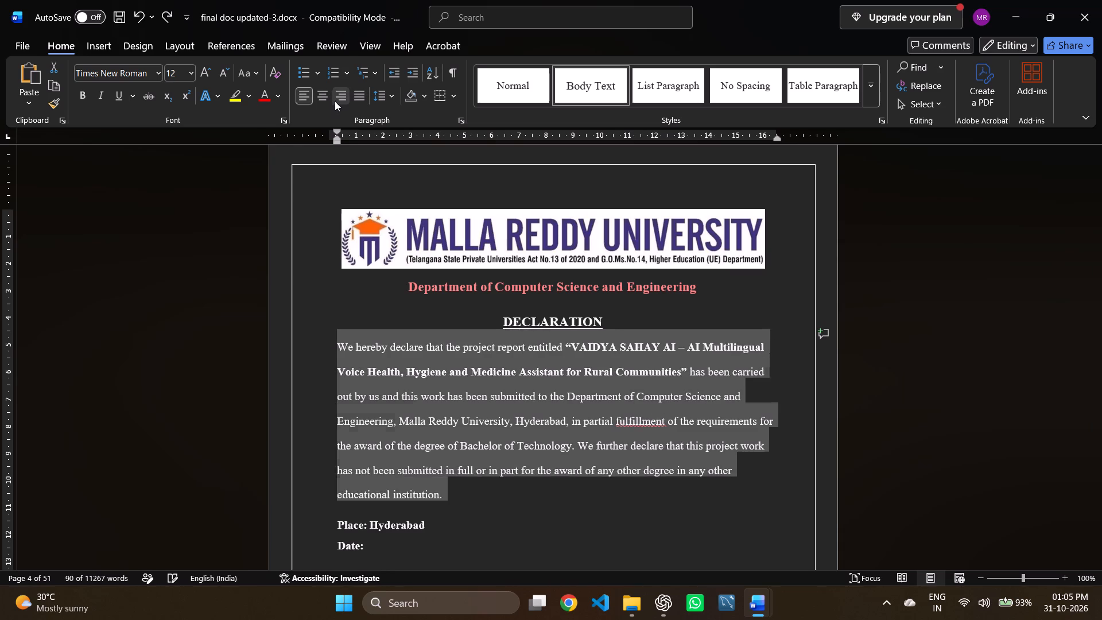
{"action": "key", "text": "ctrl+z"}
{"action": "key", "text": "ctrl+z"}
{"action": "key", "text": "ctrl+z"}
{"action": "key", "text": "ctrl+z"}
{"action": "key", "text": "ctrl+z"}
{"action": "key", "text": "ctrl+z"}
{"action": "key", "text": "ctrl+z"}
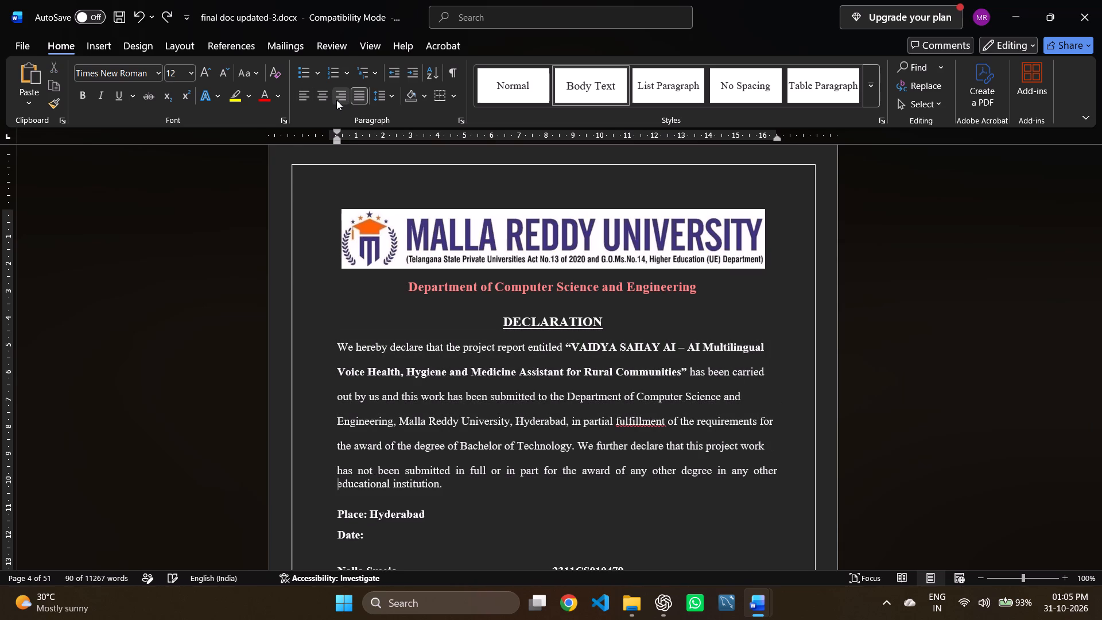
{"action": "key", "text": "ctrl+z"}
{"action": "key", "text": "z"}
{"action": "key", "text": "ctrl+z"}
{"action": "key", "text": "ctrl+z"}
{"action": "key", "text": "ctrl+z"}
{"action": "key", "text": "ctrl+z"}
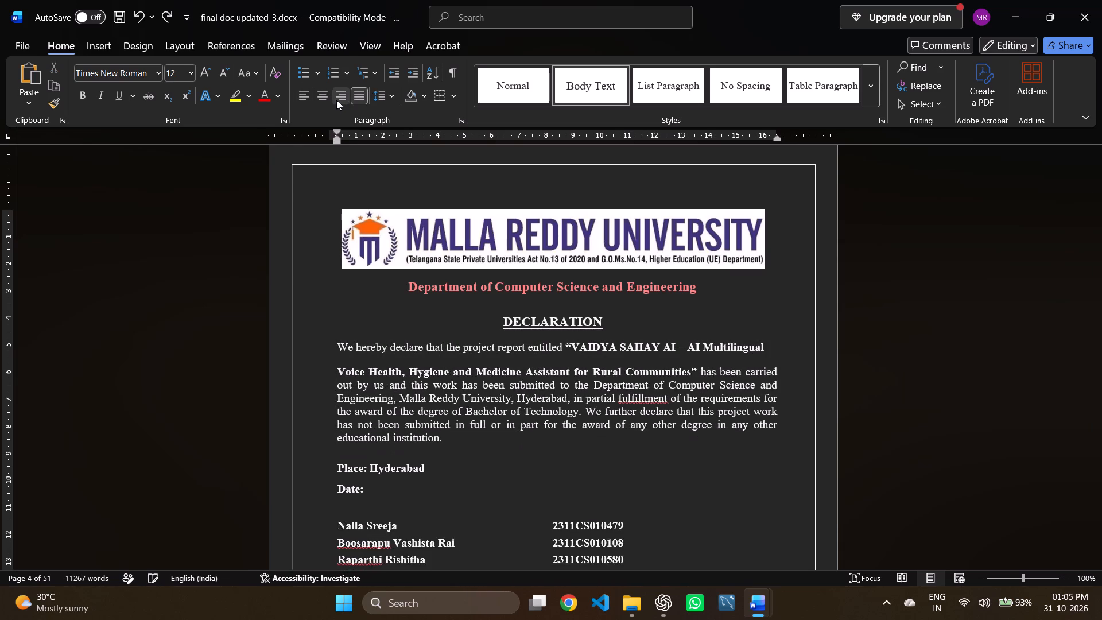
{"action": "key", "text": "ctrl+z"}
{"action": "key", "text": "ctrl+z"}
{"action": "key", "text": "ctrl+z"}
{"action": "key", "text": "ctrl+z"}
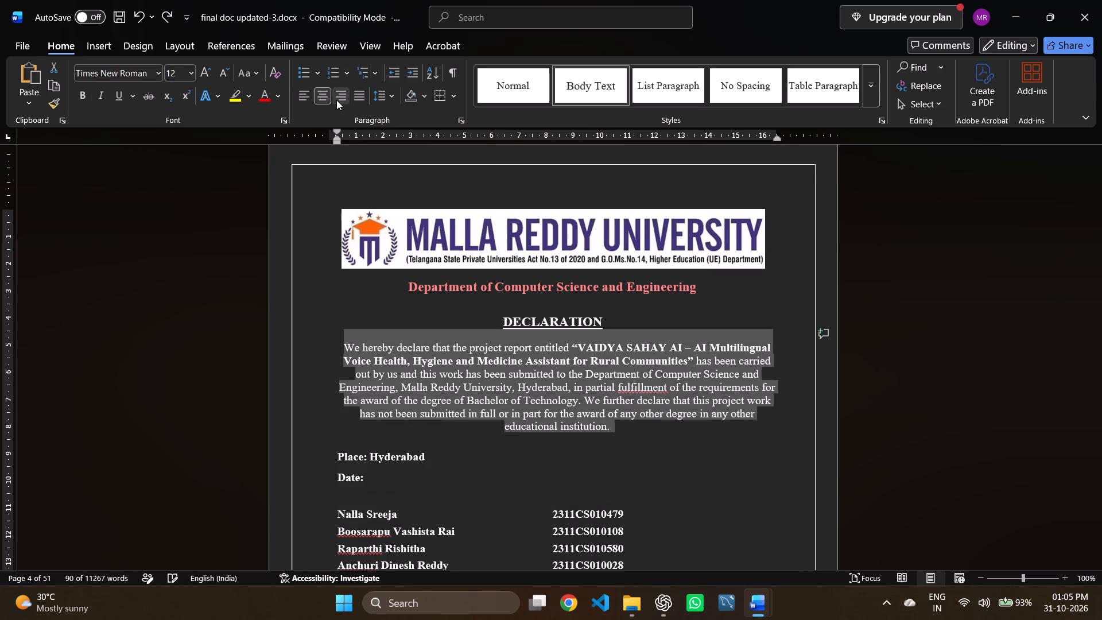
{"action": "key", "text": "ctrl+z"}
{"action": "key", "text": "ctrl+z"}
{"action": "key", "text": "ctrl+z"}
{"action": "key", "text": "ctrl+z"}
{"action": "key", "text": "ctrl+z"}
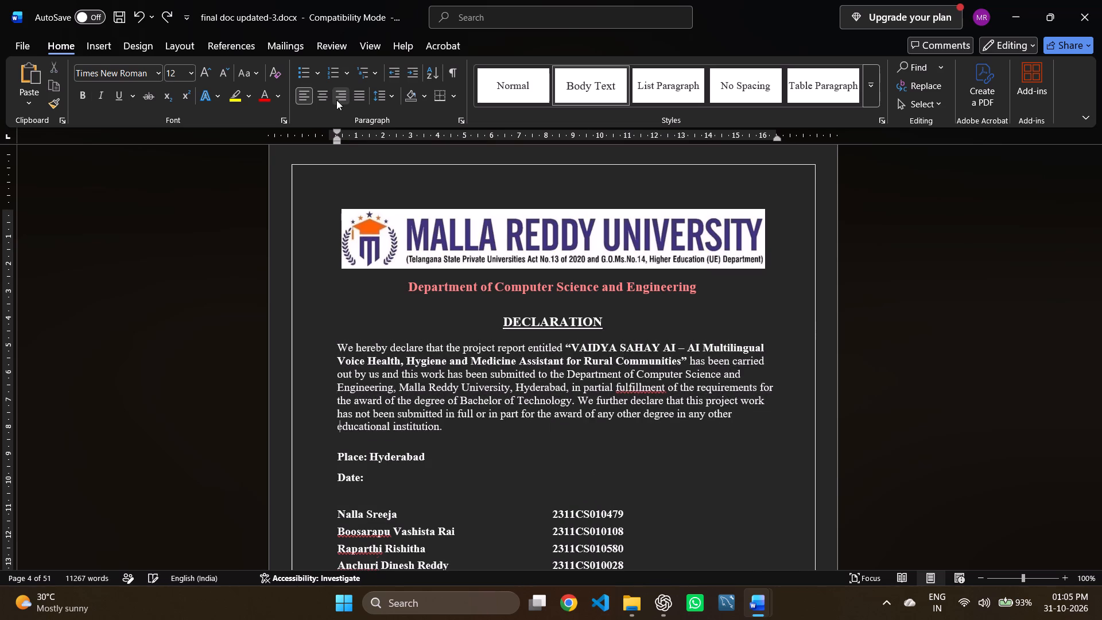
{"action": "key", "text": "ctrl+z"}
{"action": "key", "text": "ctrl+z"}
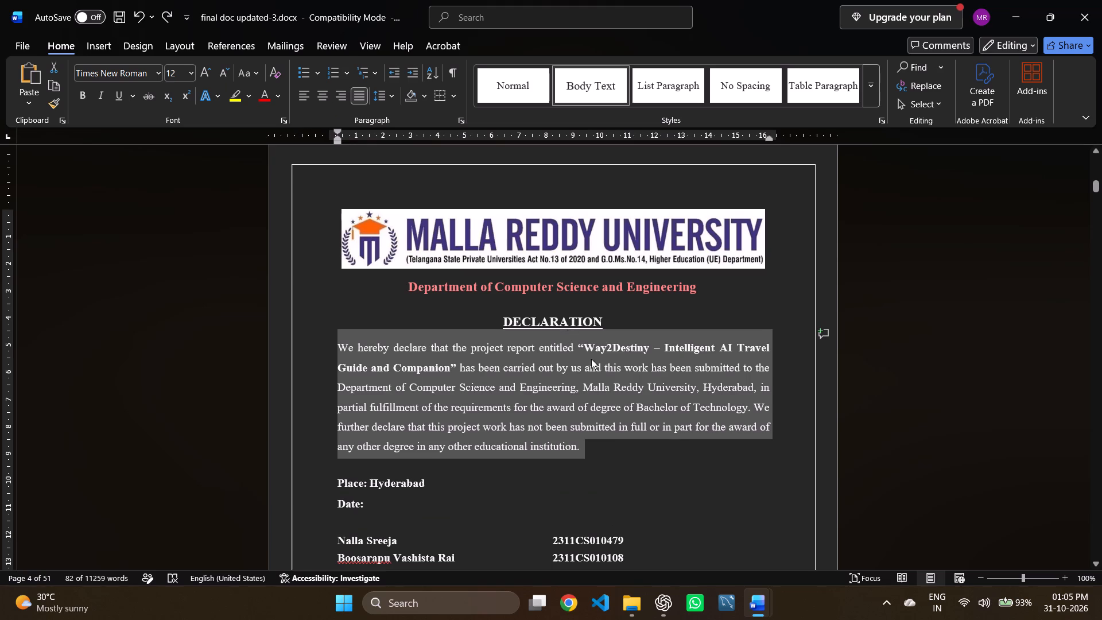
Replace the entire Way2Destiny declaration paragraph with the copied VAIDYA SAHAY AI declaration text.
{"action": "left_click", "coordinate": [621, 404]}
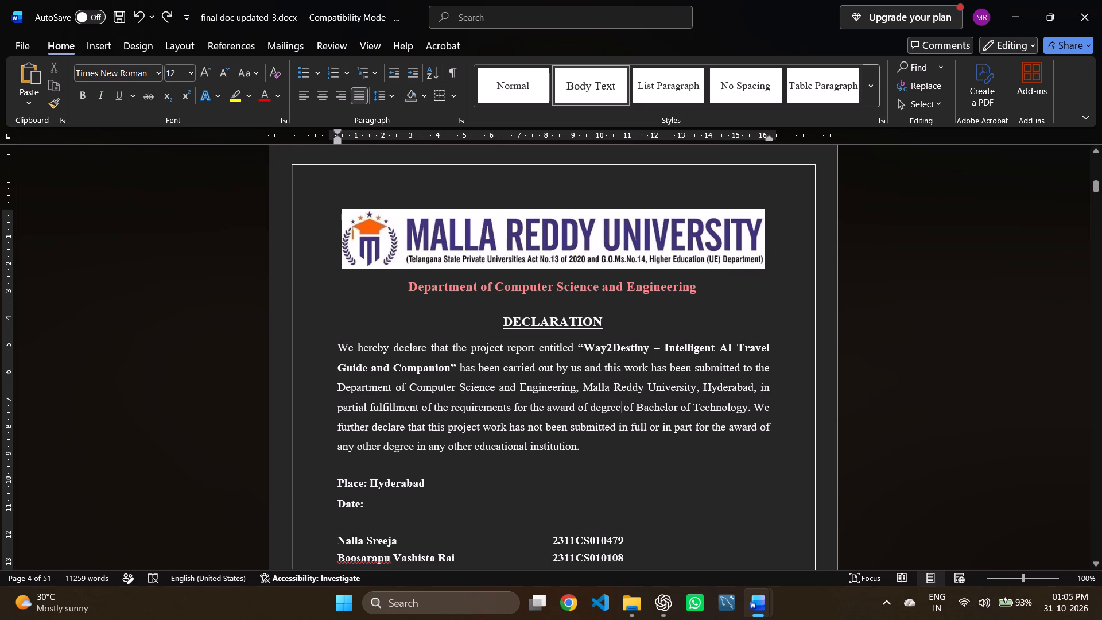
{"action": "double_click", "coordinate": [344, 370]}
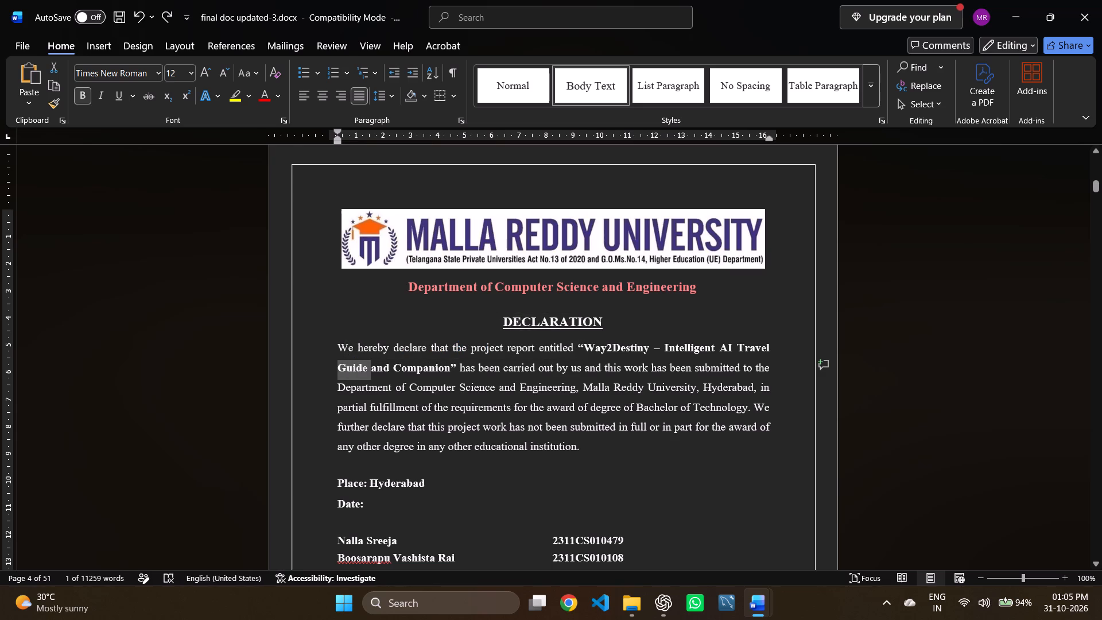
{"action": "scroll", "coordinate": [344, 352], "scroll_direction": "down", "scroll_amount": 3}
{"action": "scroll", "coordinate": [344, 352], "scroll_direction": "up", "scroll_amount": 3}
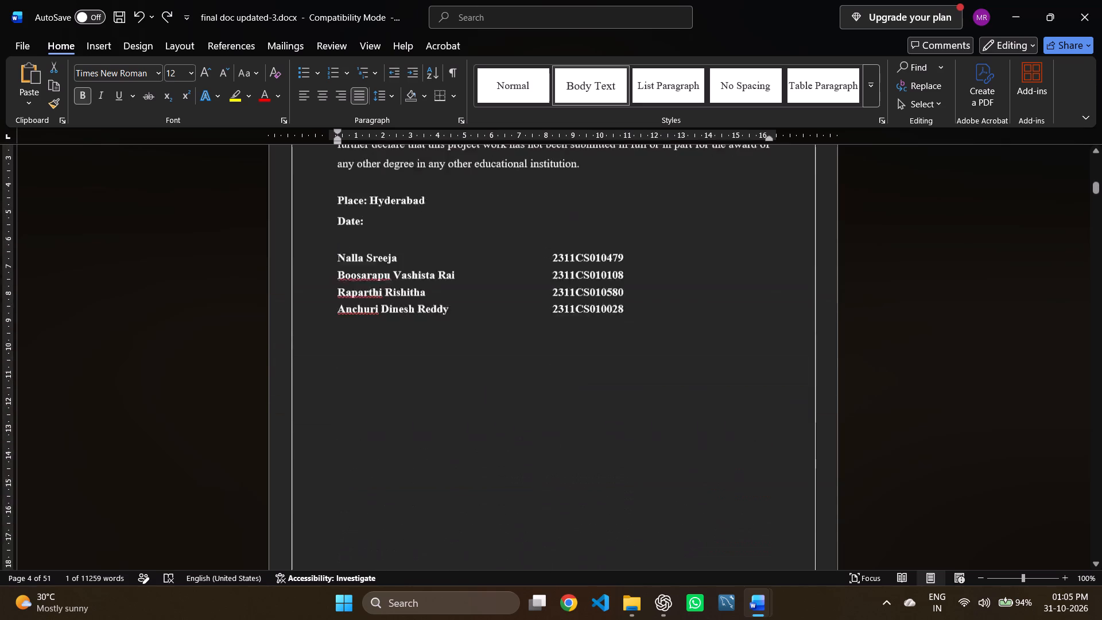
{"action": "scroll", "coordinate": [344, 352], "scroll_direction": "up", "scroll_amount": 1}
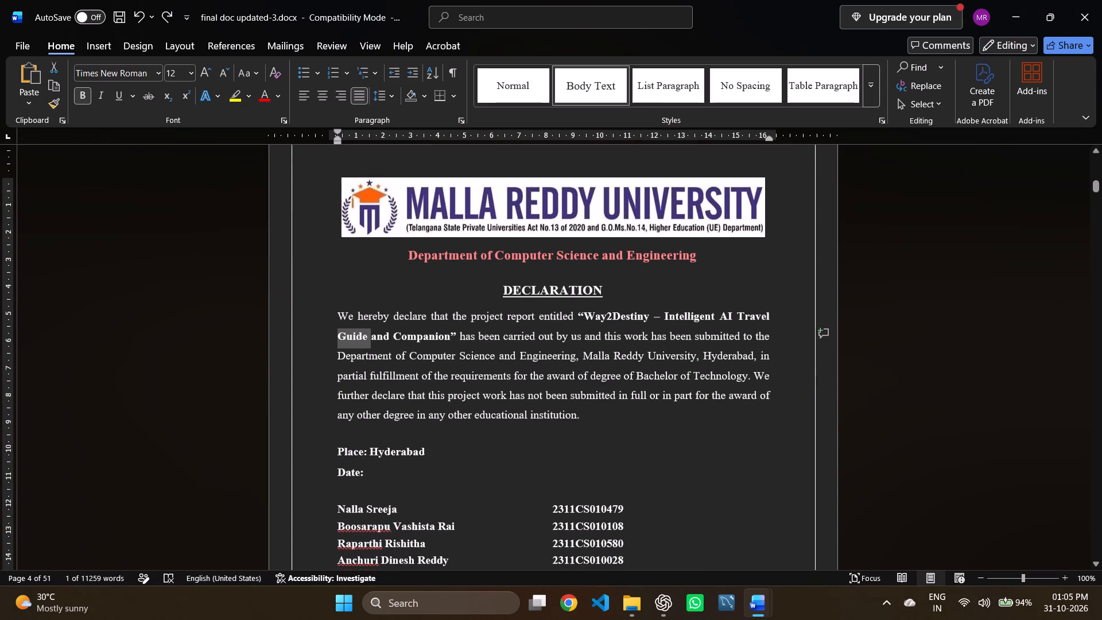
{"action": "left_click_drag", "start_coordinate": [337, 313], "coordinate": [422, 354]}
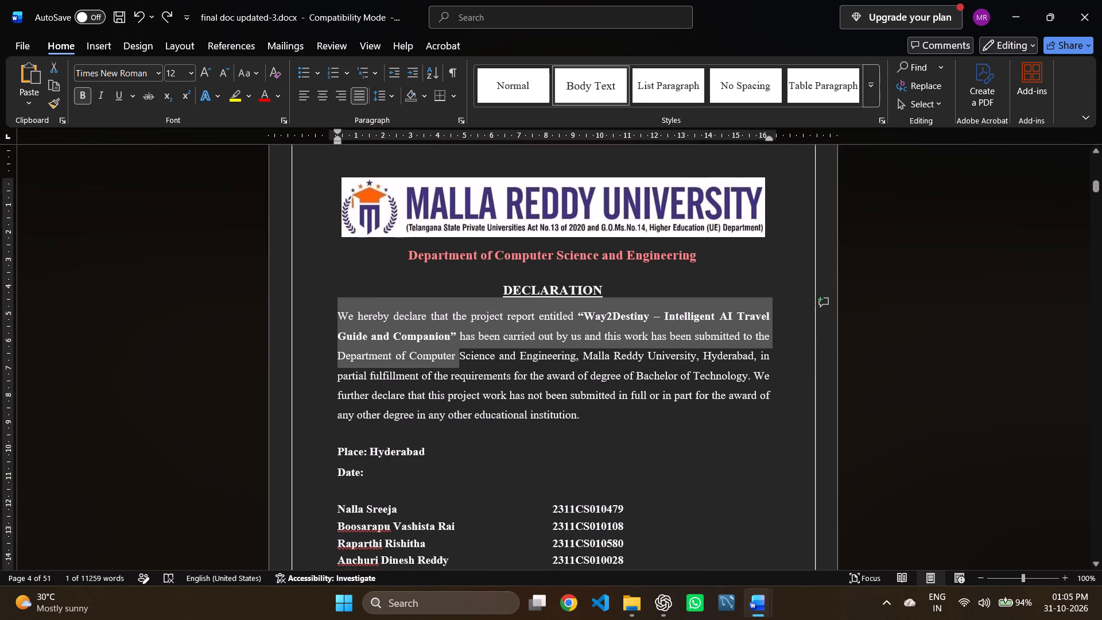
{"action": "left_click_drag", "start_coordinate": [422, 354], "coordinate": [589, 424]}
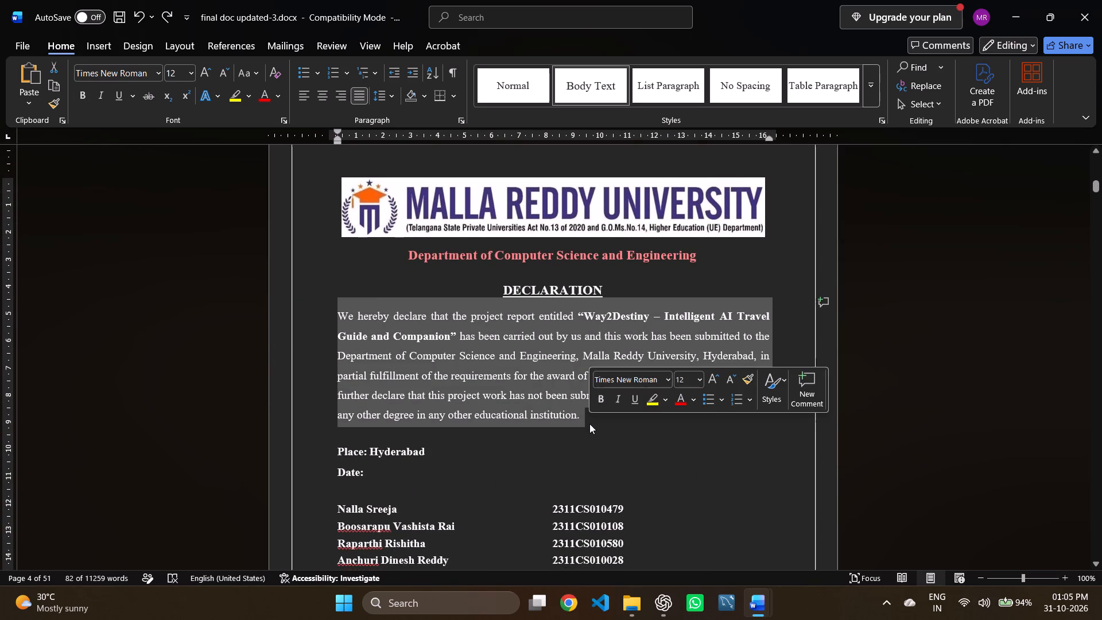
{"action": "key", "text": "ctrl+v"}
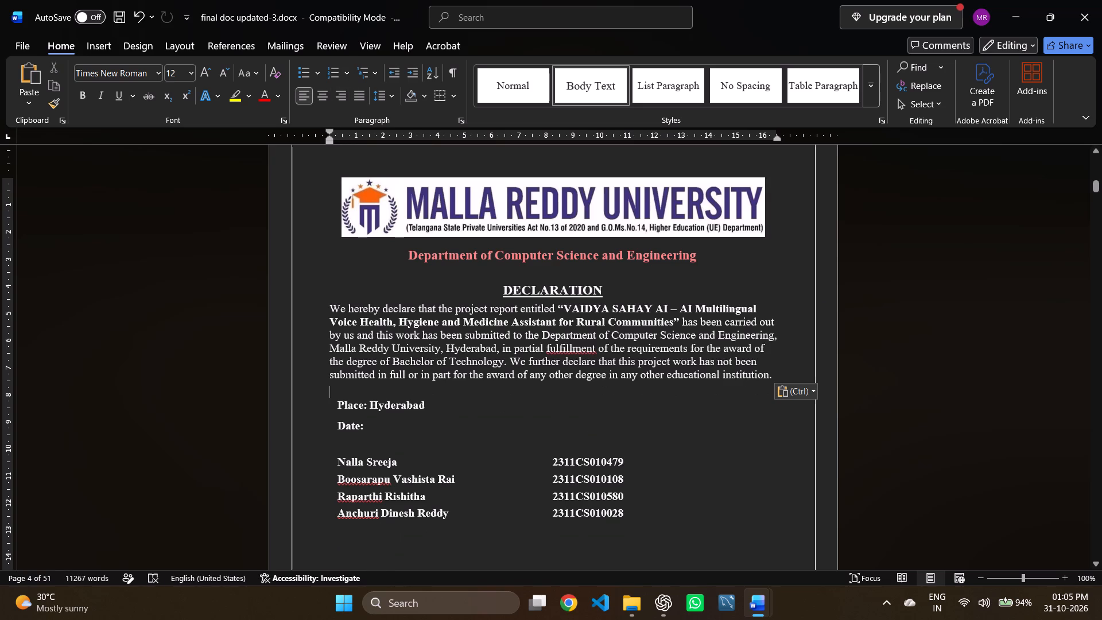
Justify the whole VAIDYA SAHAY AI declaration paragraph, from "We hereby declare" to "educational institution".
{"action": "left_click_drag", "start_coordinate": [324, 307], "coordinate": [724, 405]}
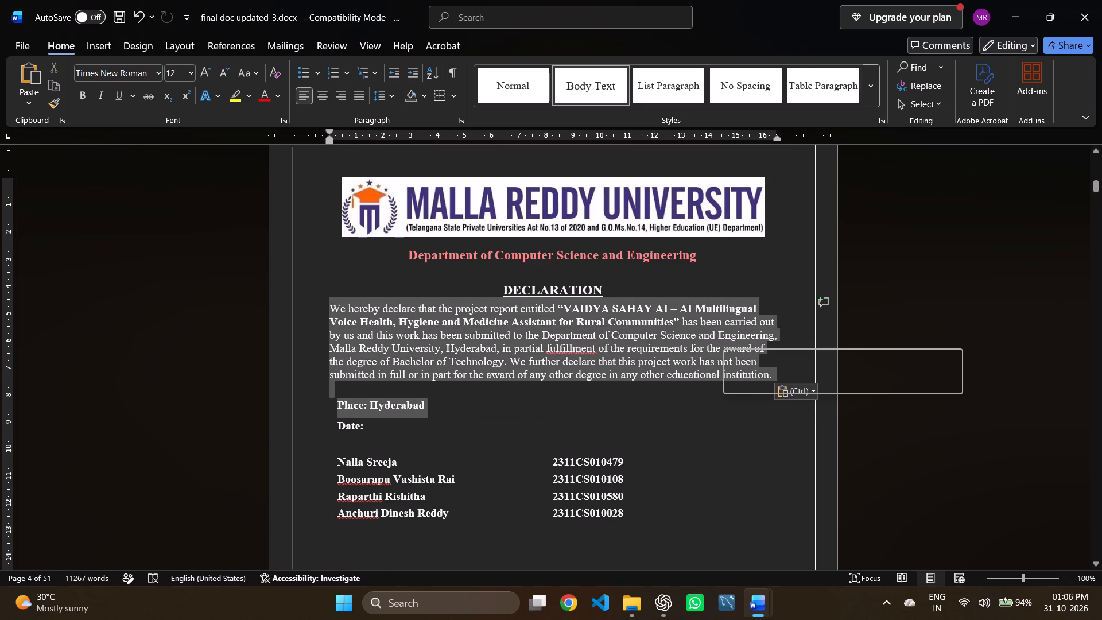
{"action": "left_click", "coordinate": [447, 396]}
{"action": "left_click_drag", "start_coordinate": [447, 396], "coordinate": [417, 372]}
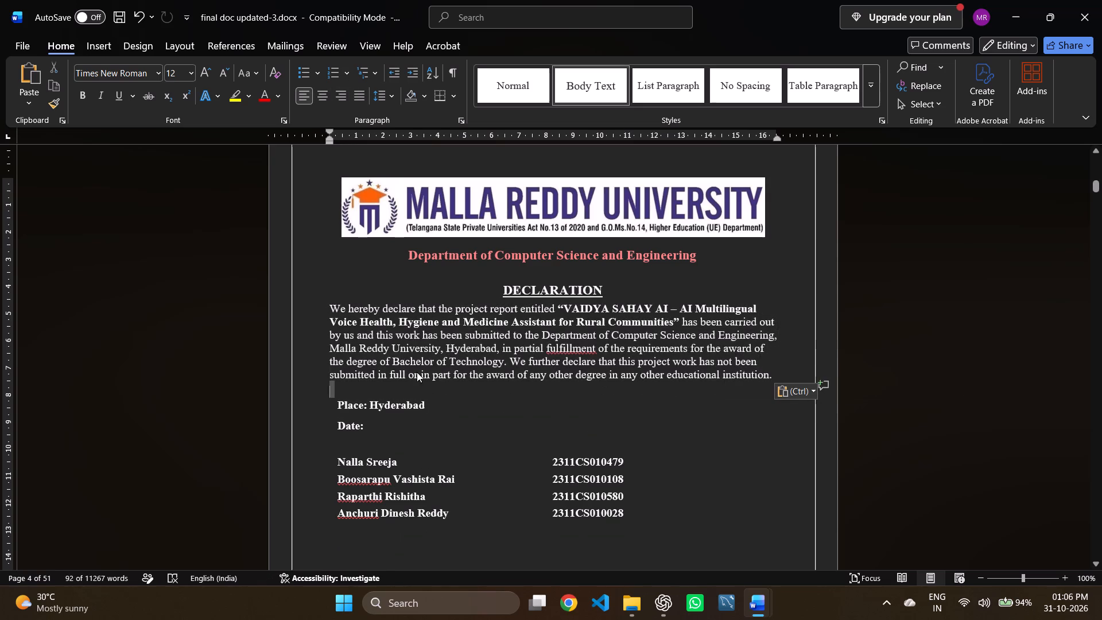
{"action": "left_click_drag", "start_coordinate": [417, 372], "coordinate": [310, 301]}
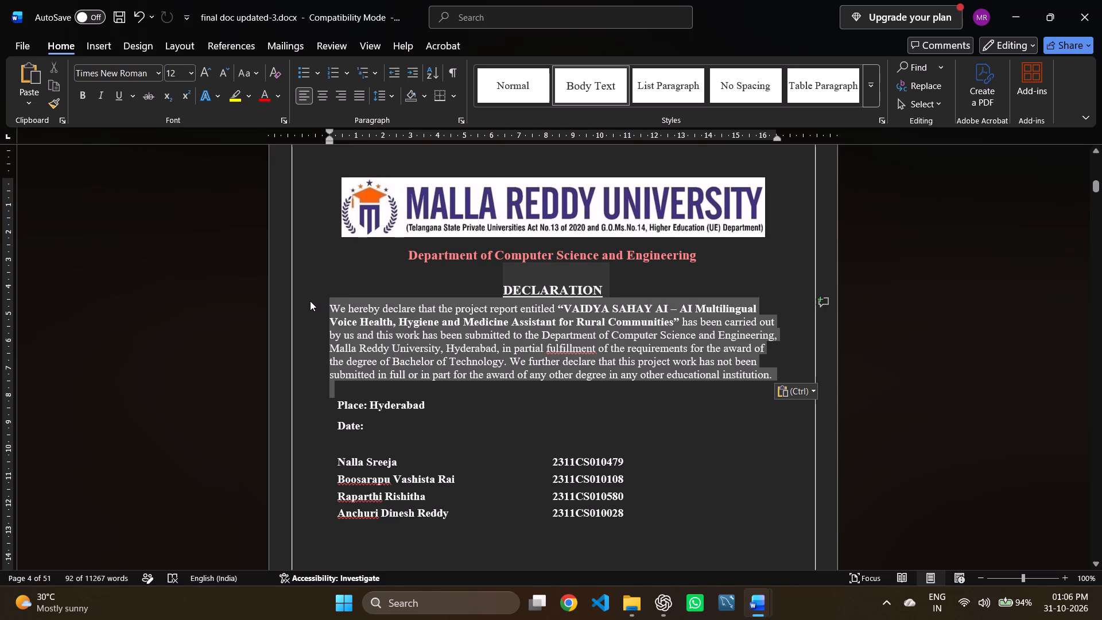
{"action": "left_click_drag", "start_coordinate": [310, 301], "coordinate": [325, 224]}
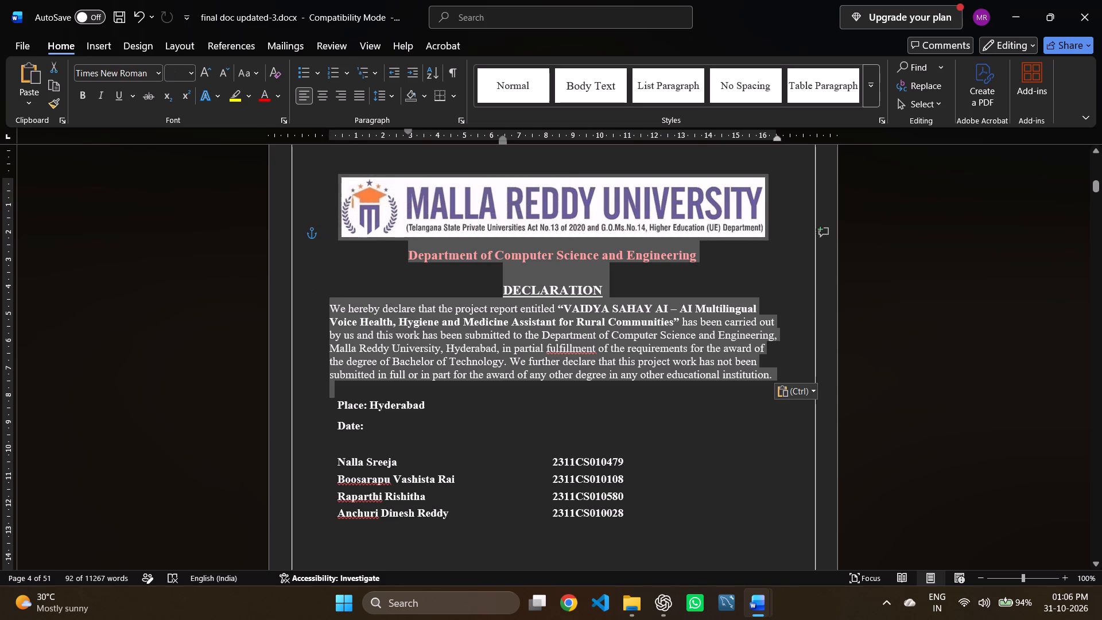
{"action": "left_click", "coordinate": [318, 300]}
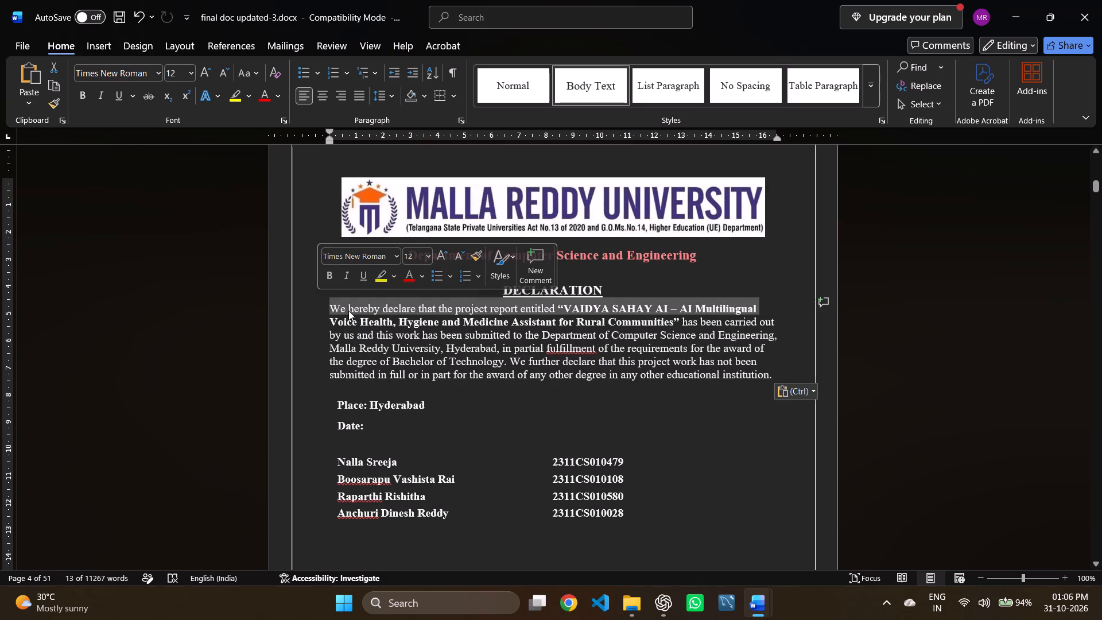
{"action": "double_click", "coordinate": [328, 305]}
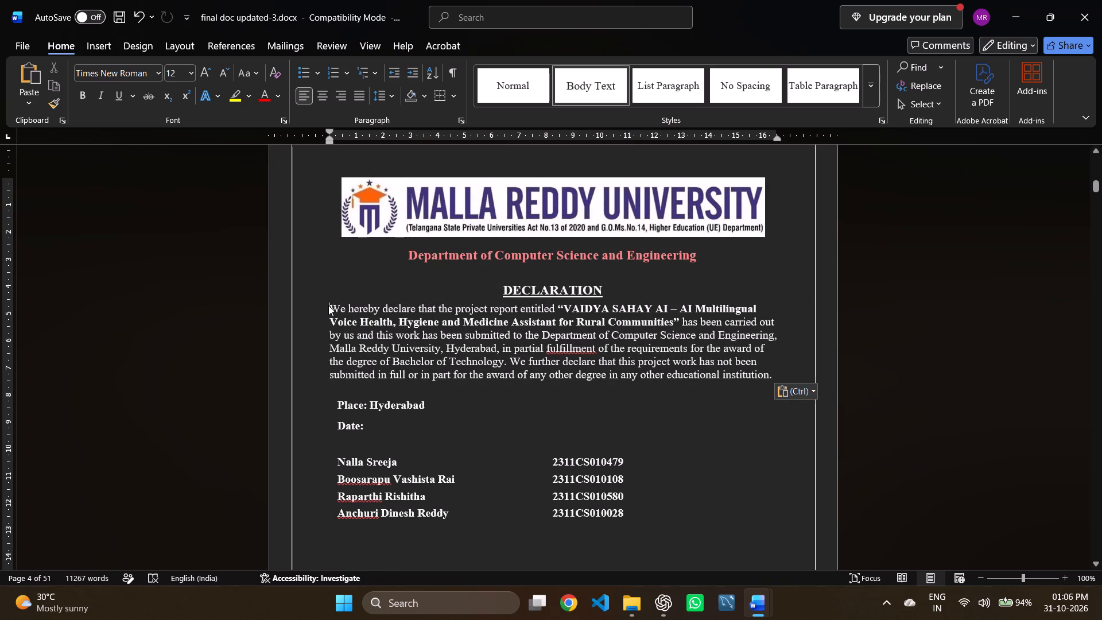
{"action": "left_click_drag", "start_coordinate": [328, 305], "coordinate": [650, 374]}
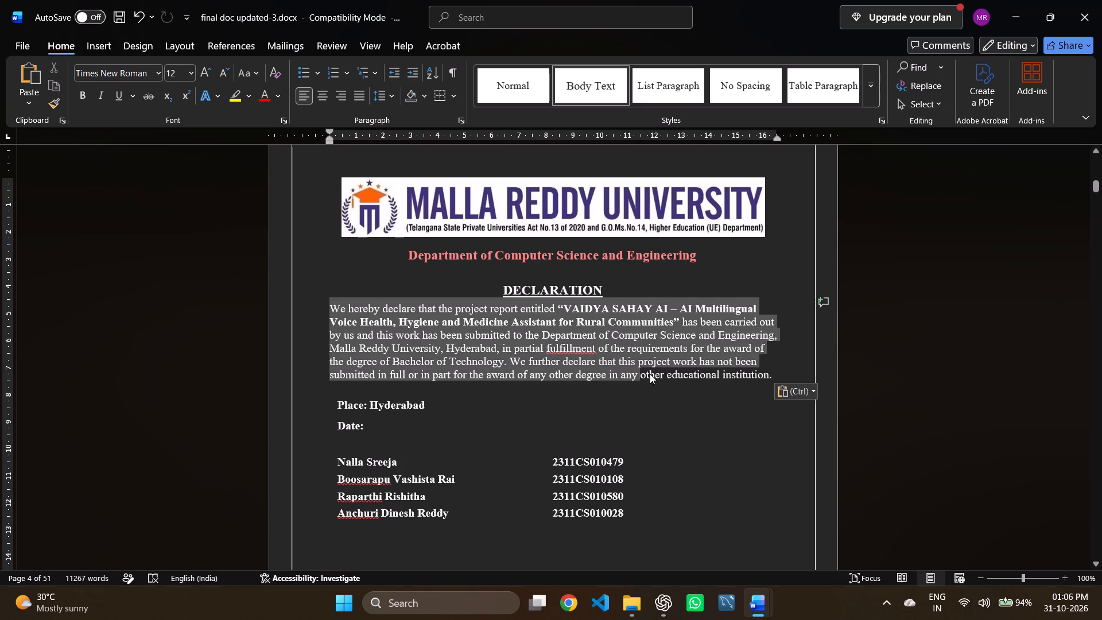
{"action": "left_click_drag", "start_coordinate": [650, 374], "coordinate": [762, 378]}
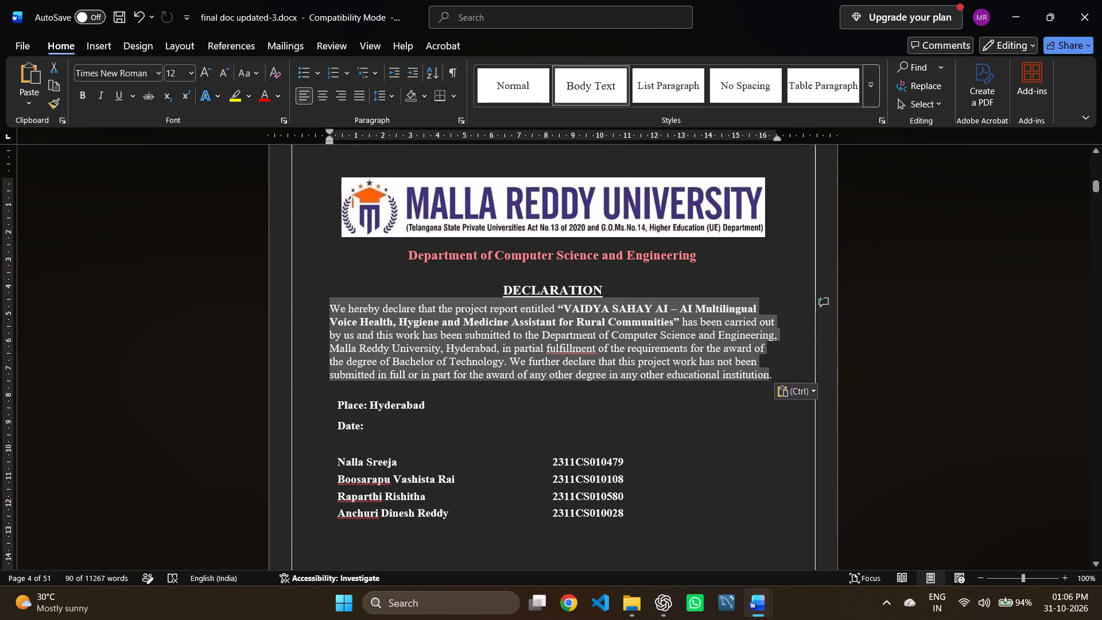
{"action": "left_click", "coordinate": [354, 95]}
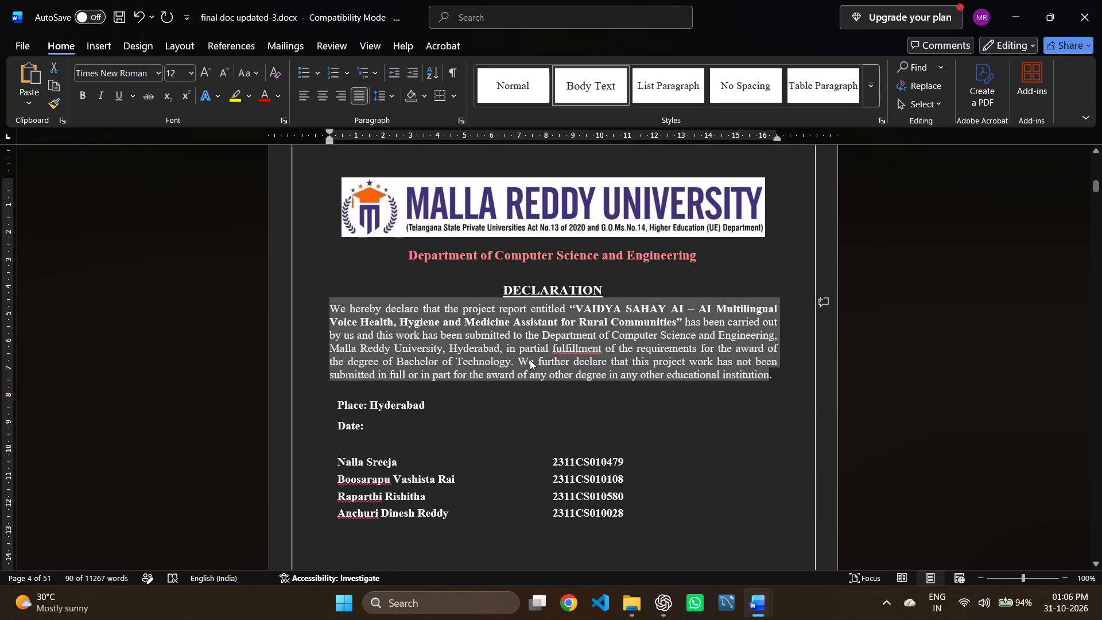
Set the declaration paragraph's line spacing to 1.5.
{"action": "left_click", "coordinate": [384, 90]}
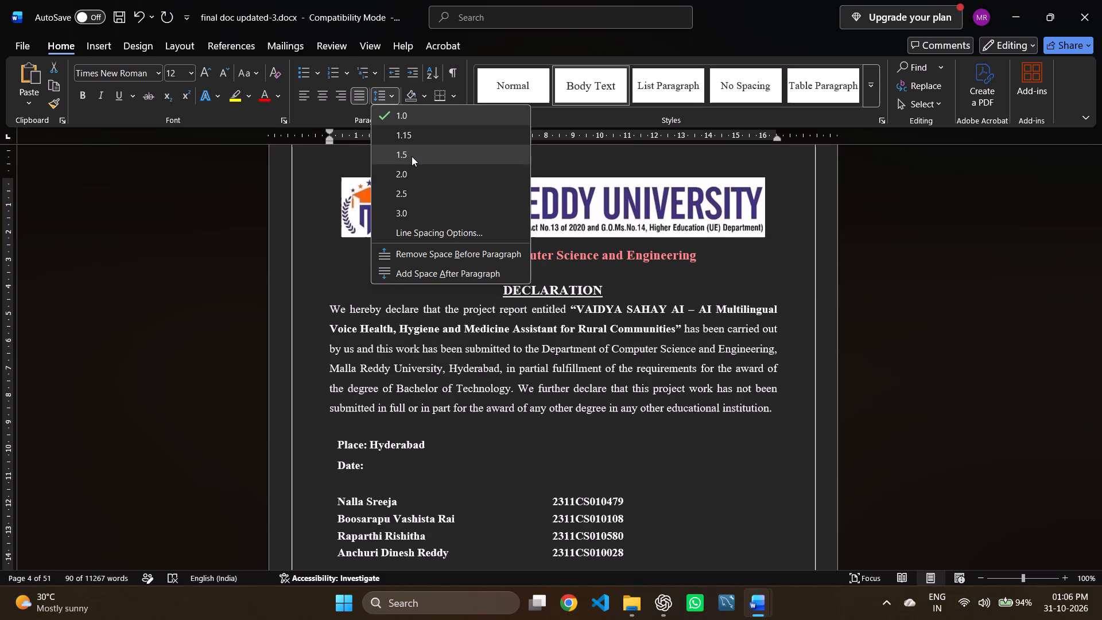
{"action": "left_click", "coordinate": [412, 156]}
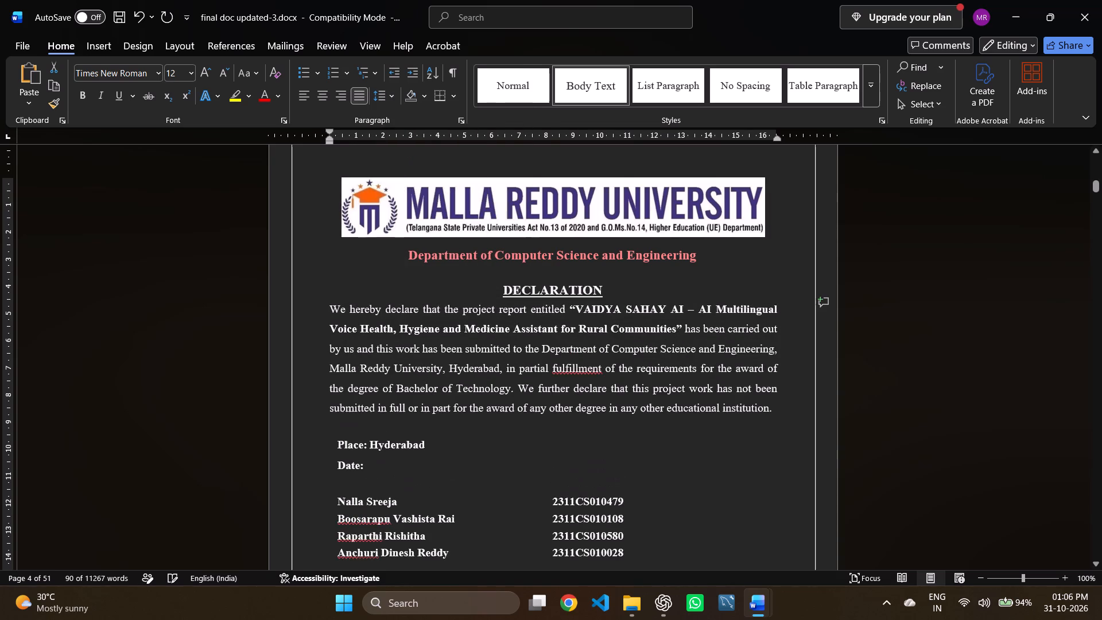
{"action": "left_click", "coordinate": [492, 379]}
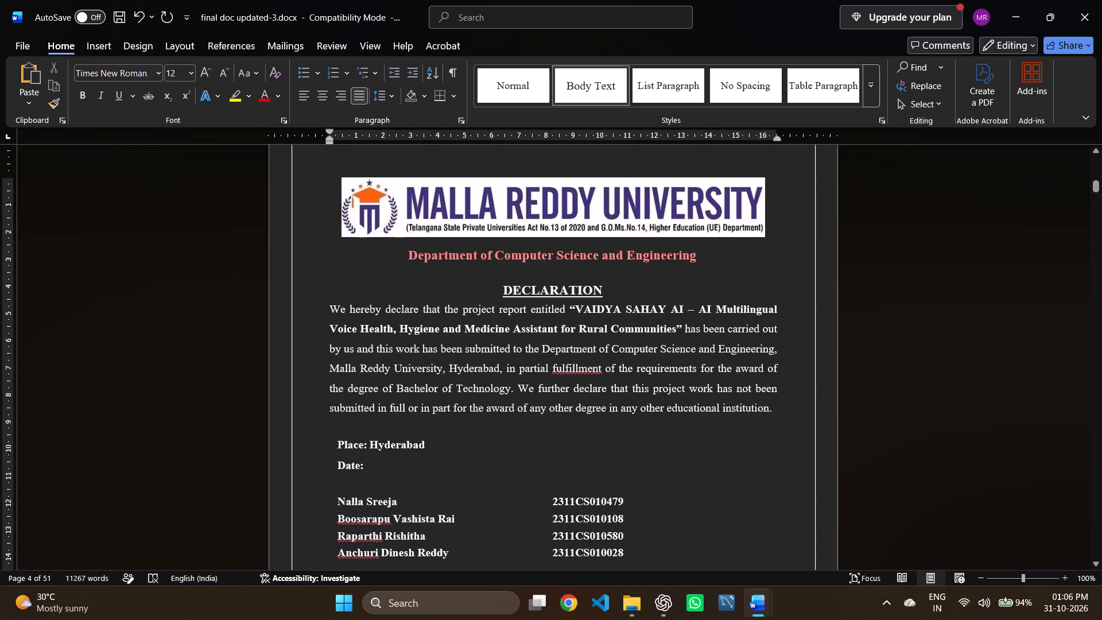
Set the line spacing to 2.0 for the DECLARATION heading together with the paragraph beneath it.
{"action": "left_click_drag", "start_coordinate": [498, 292], "coordinate": [514, 295]}
{"action": "left_click_drag", "start_coordinate": [514, 295], "coordinate": [770, 310]}
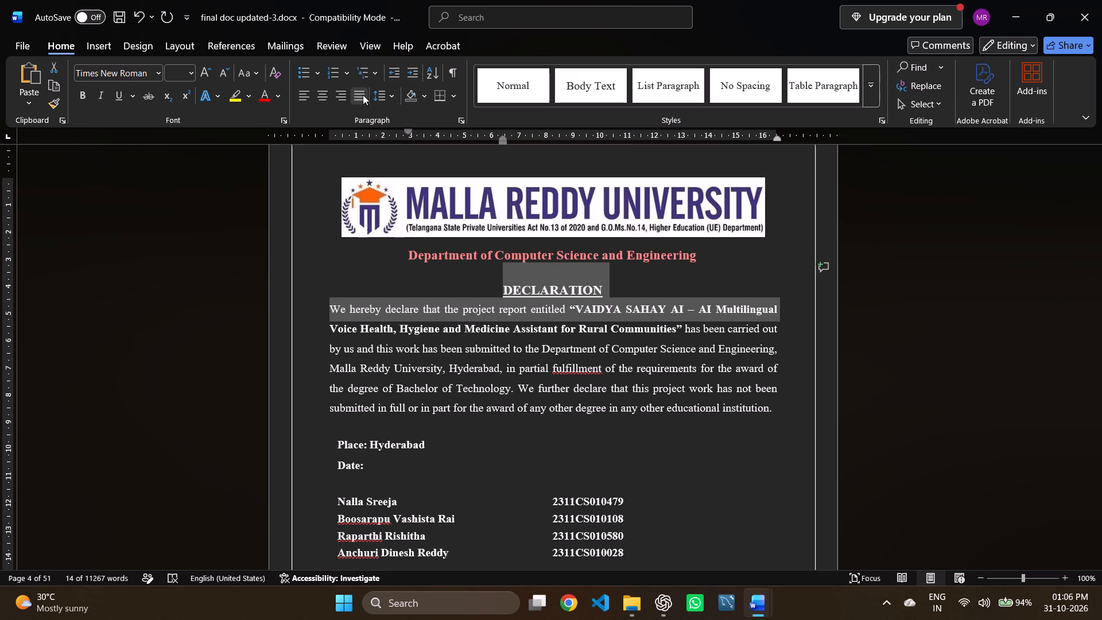
{"action": "left_click", "coordinate": [389, 95]}
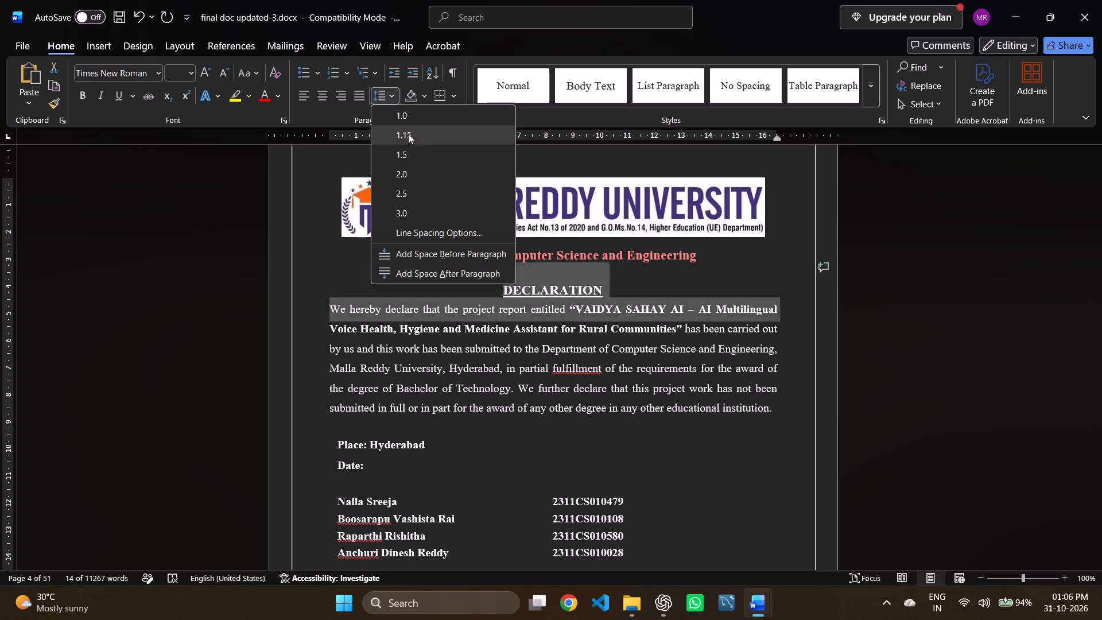
{"action": "left_click", "coordinate": [410, 175]}
{"action": "left_click", "coordinate": [410, 175]}
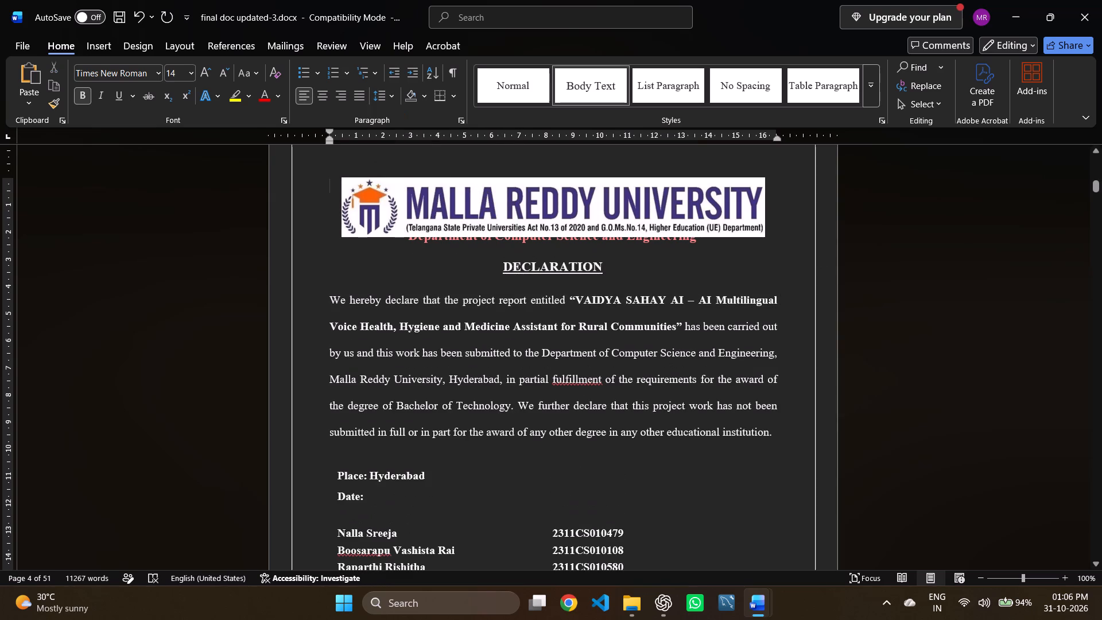
Set the line spacing of only the declaration paragraph, without the heading, to 1.5.
{"action": "left_click_drag", "start_coordinate": [329, 296], "coordinate": [765, 435]}
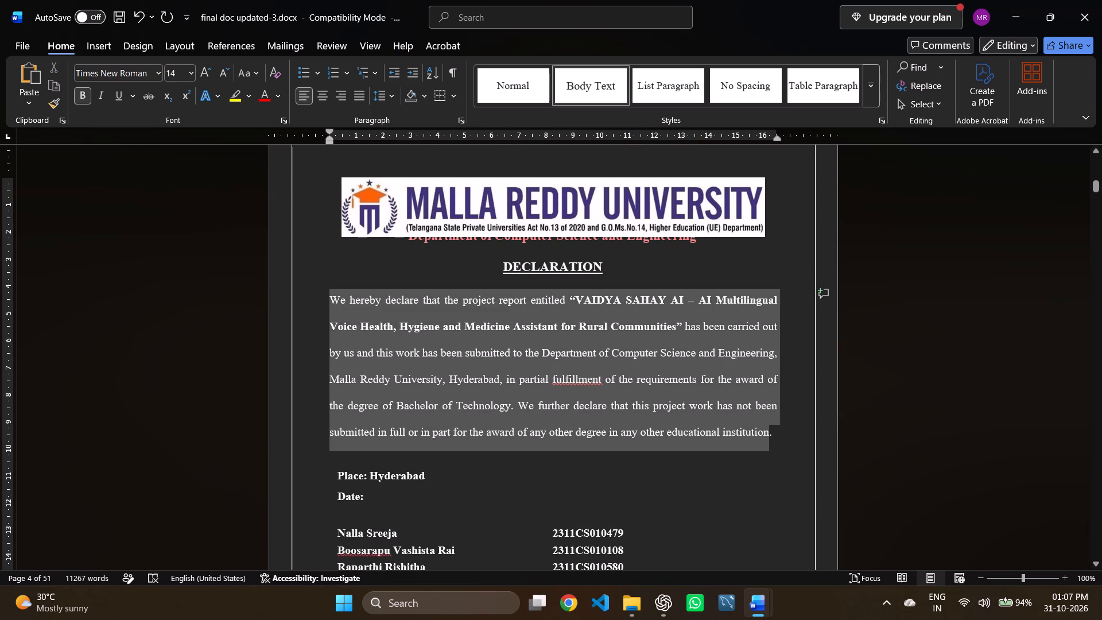
{"action": "left_click_drag", "start_coordinate": [765, 435], "coordinate": [774, 435]}
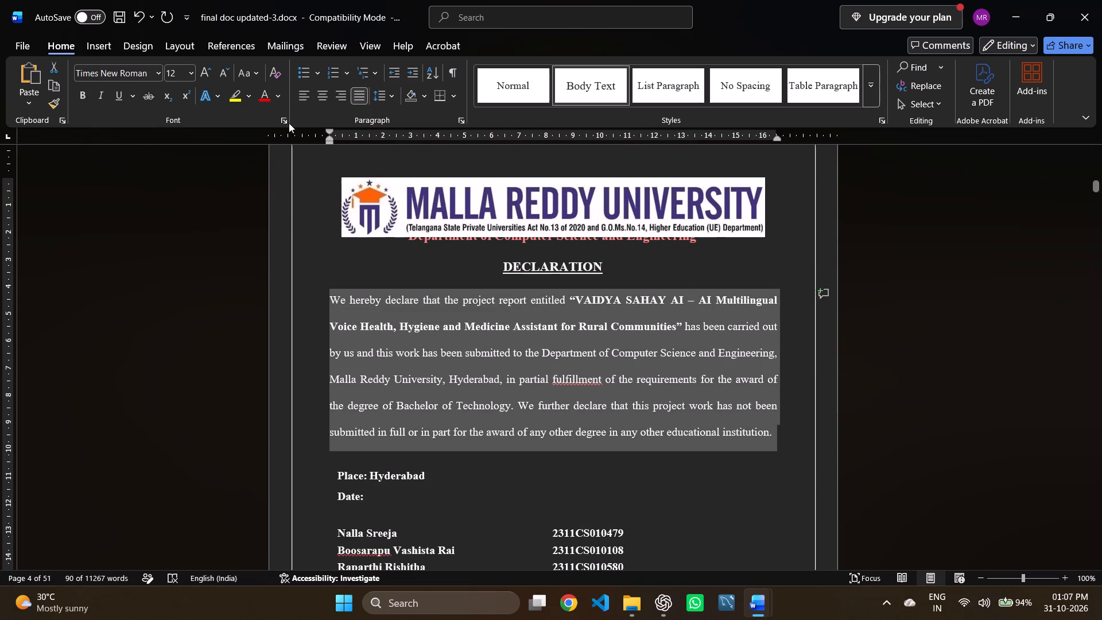
{"action": "left_click", "coordinate": [396, 97]}
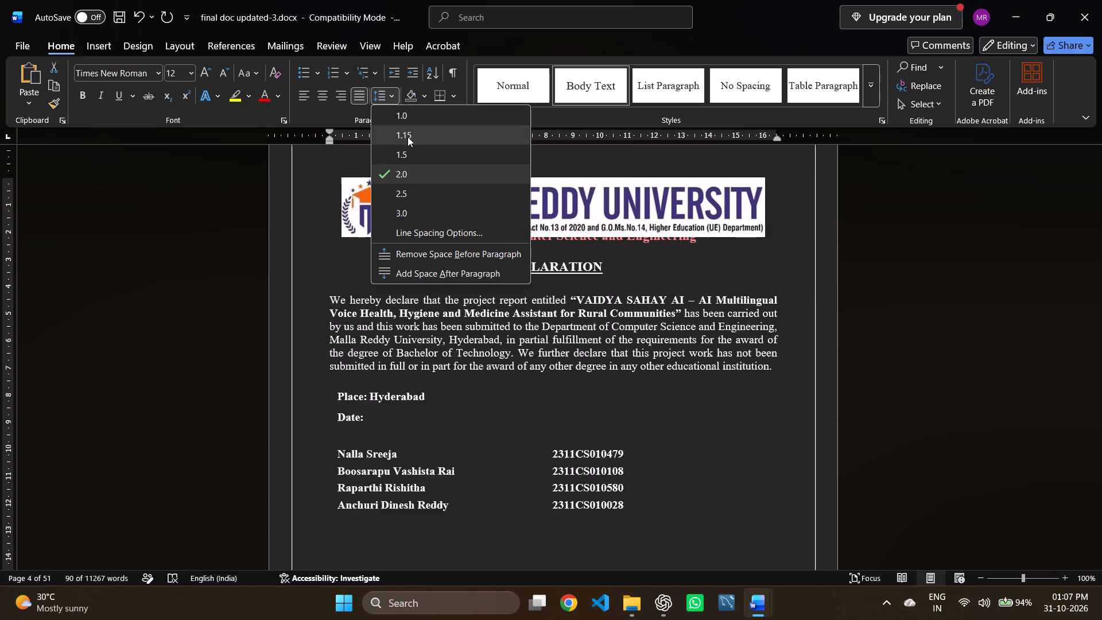
{"action": "left_click", "coordinate": [413, 158]}
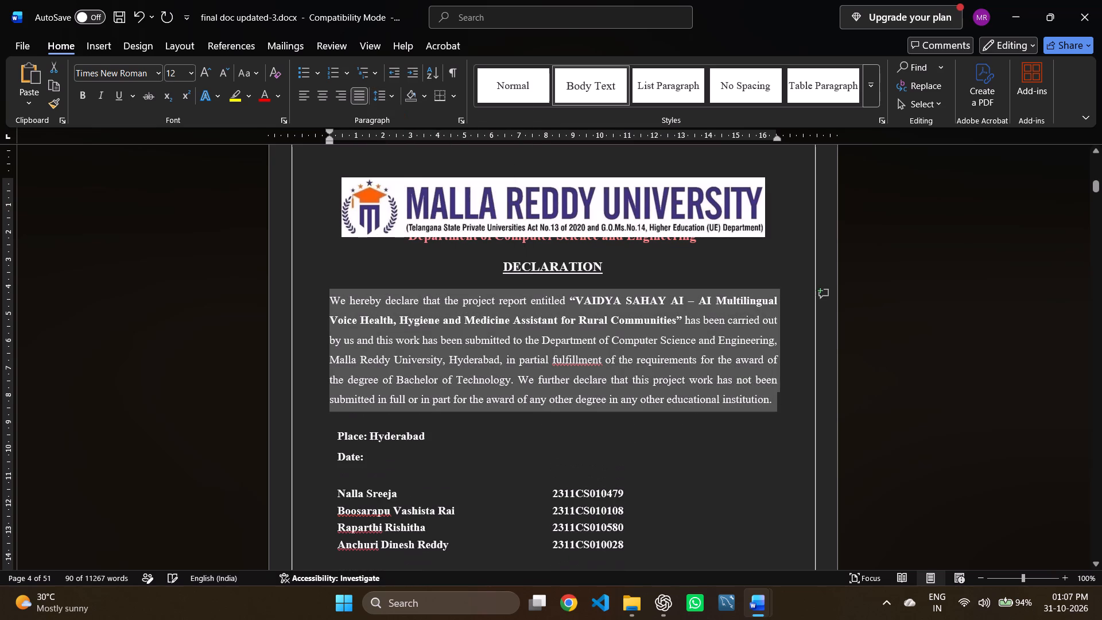
{"action": "left_click", "coordinate": [576, 398]}
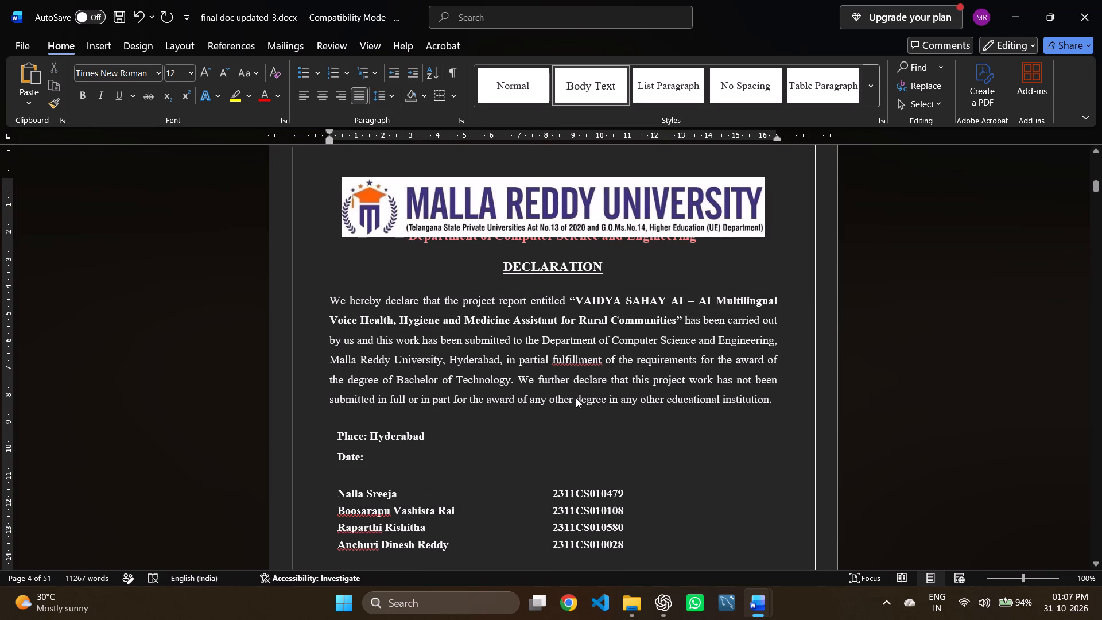